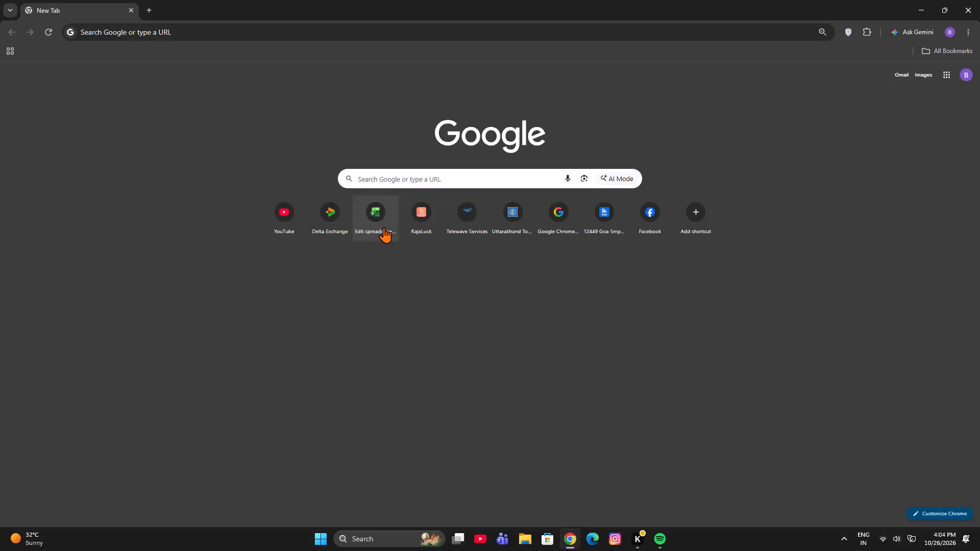
Open the Delta Exchange site from the new tab shortcuts.
left_click(321, 211)
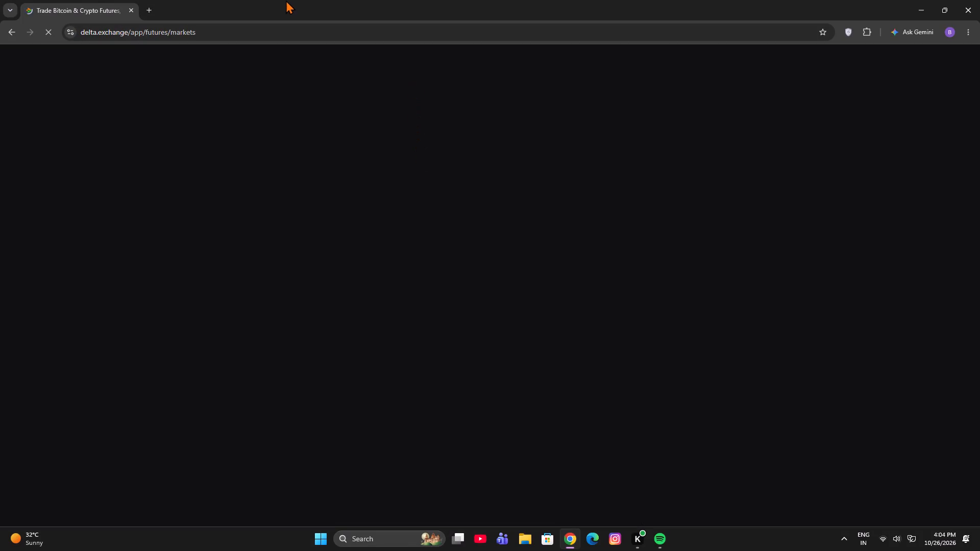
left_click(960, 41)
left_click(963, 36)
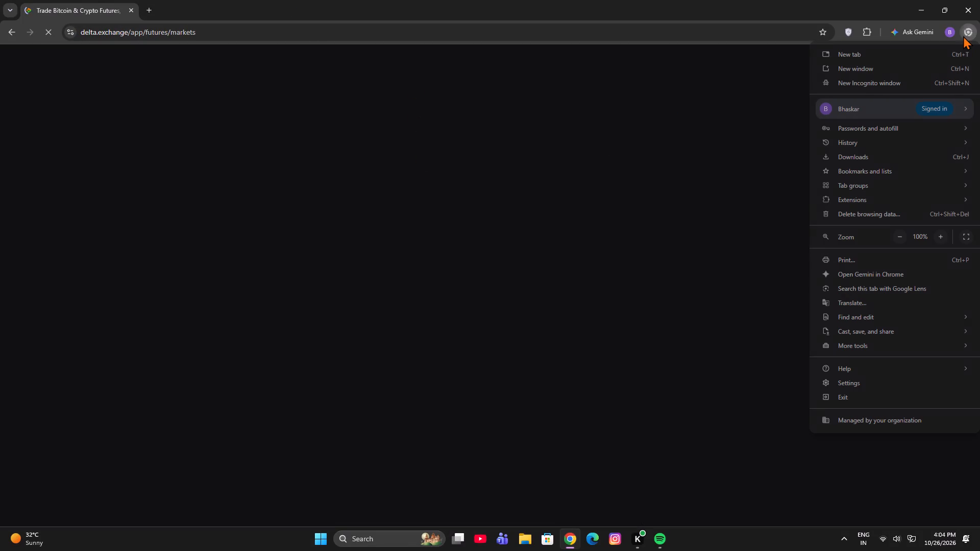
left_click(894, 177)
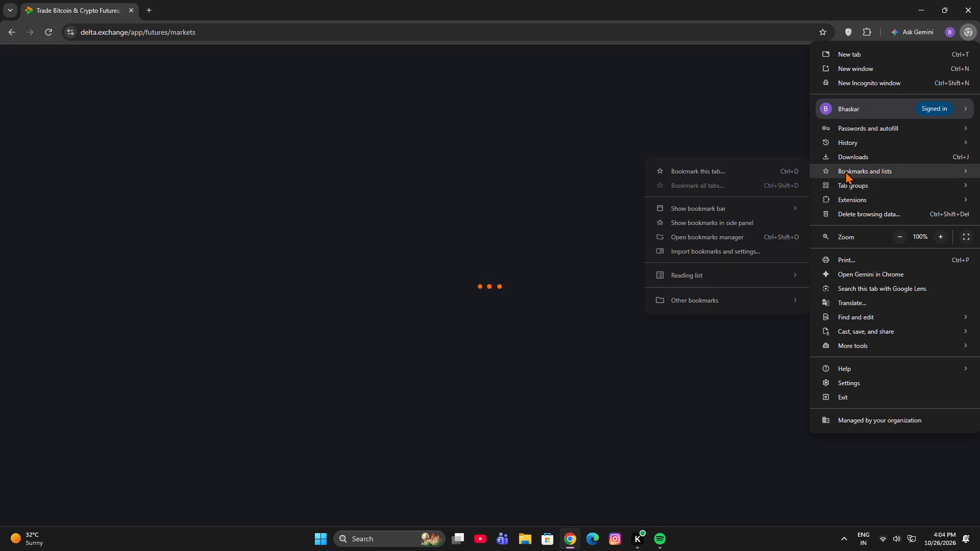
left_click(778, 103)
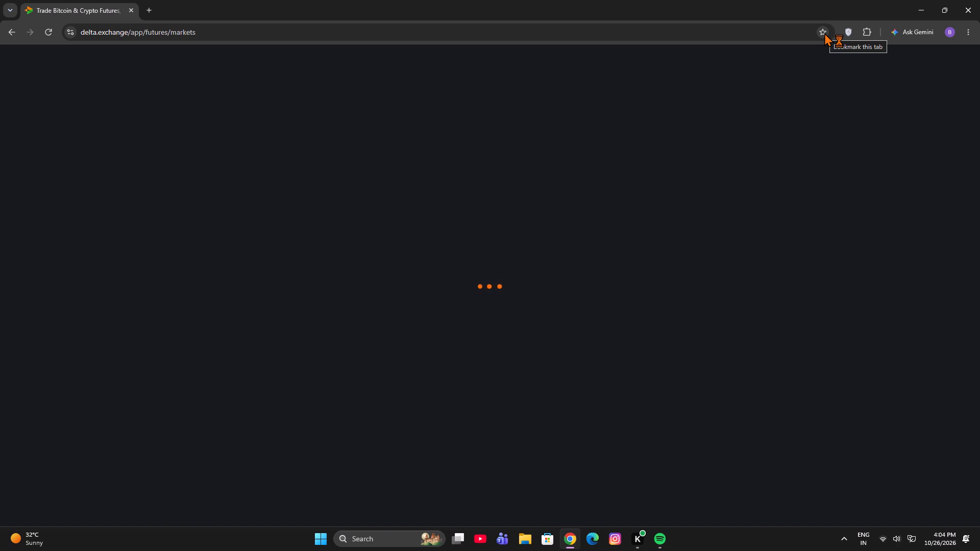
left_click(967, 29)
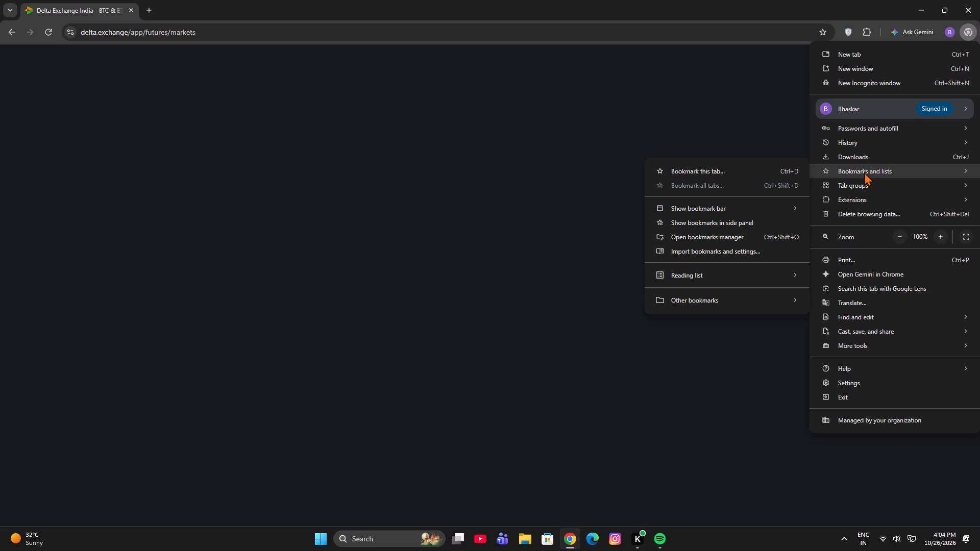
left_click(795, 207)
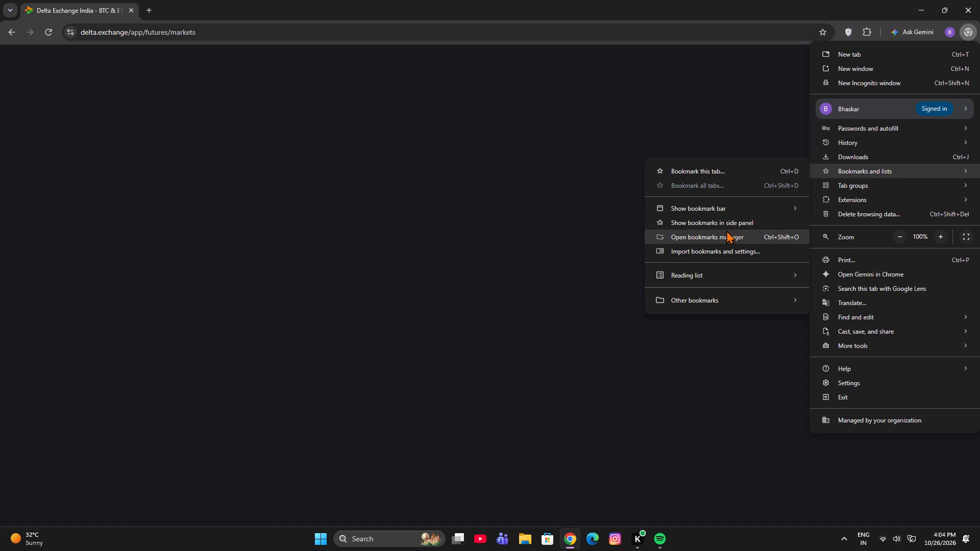
Open the bookmarked DataAnnotation site in a new tab.
left_click(146, 9)
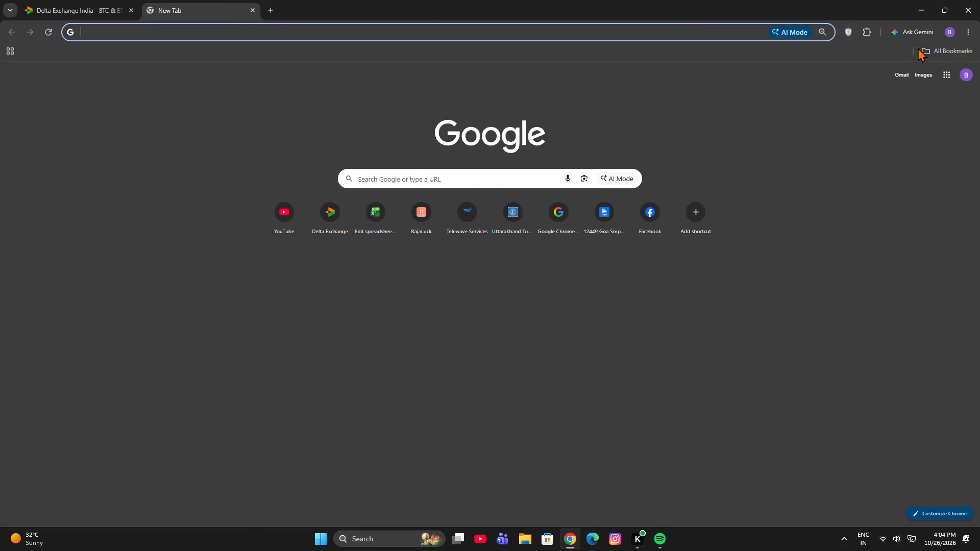
left_click(933, 52)
left_click(838, 106)
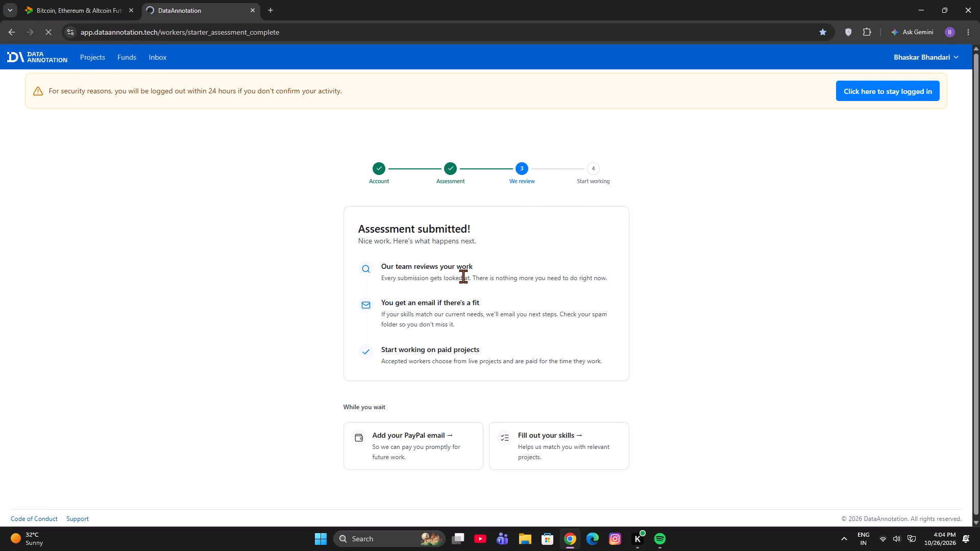
Confirm account activity on DataAnnotation to stay logged in.
scroll(458, 282, "down", 8)
scroll(455, 282, "up", 7)
left_click(889, 96)
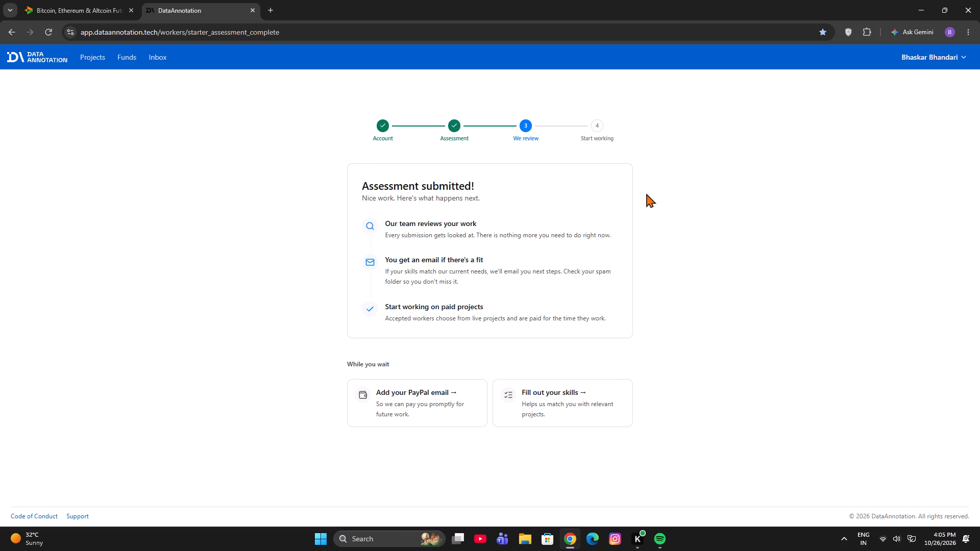
Reload the assessment status page and check the "We review" stage of the progress tracker.
left_click(46, 33)
left_click(532, 127)
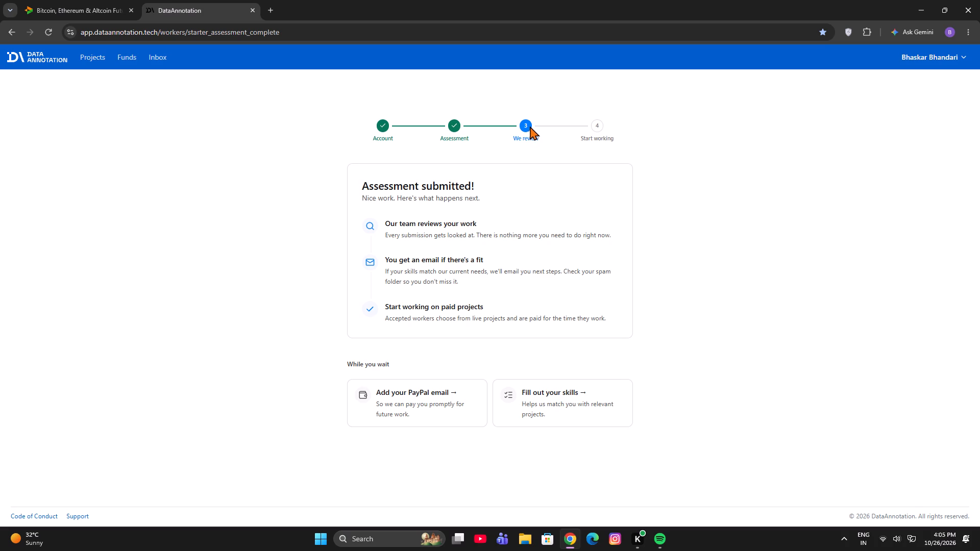
double_click(527, 126)
left_click(749, 125)
Open the account profile and look through its sections, from work profile down to security.
left_click(944, 52)
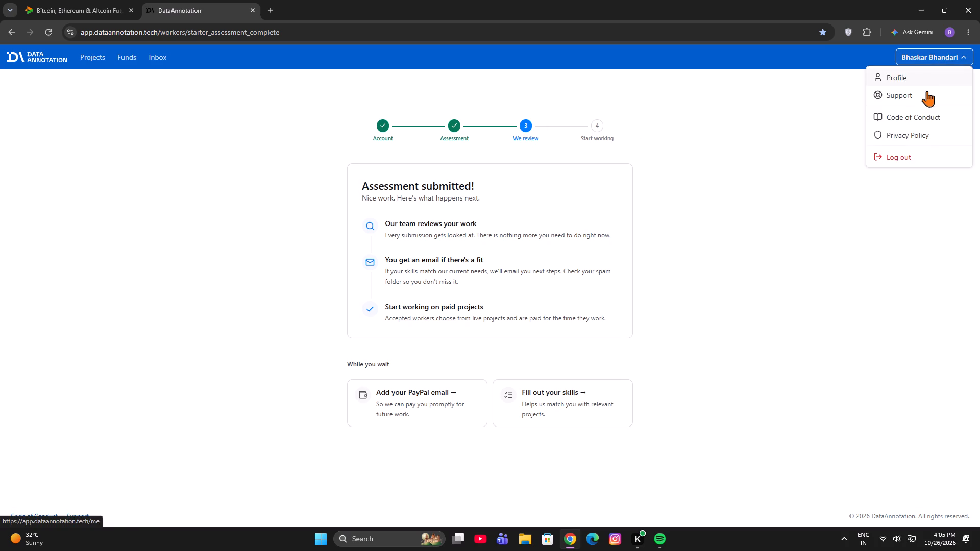
left_click(904, 78)
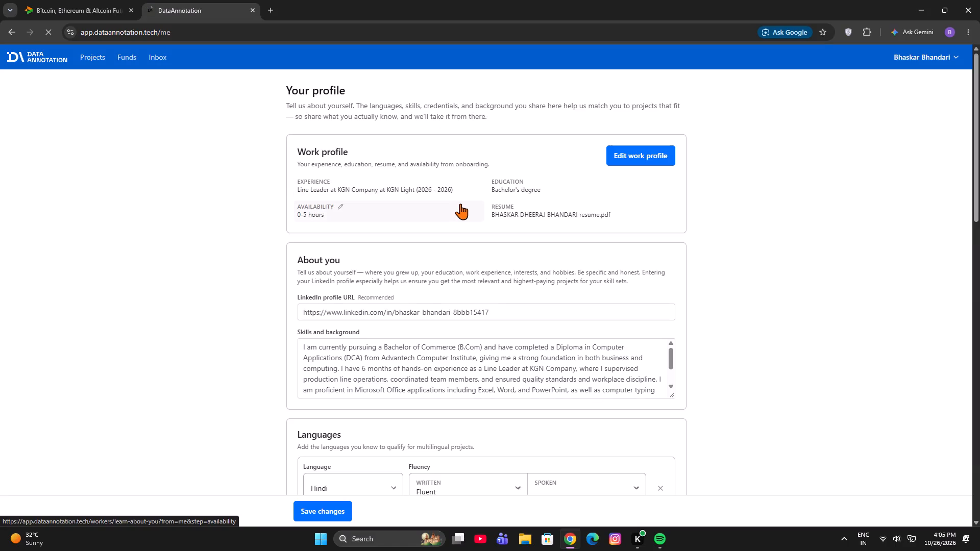
scroll(454, 174, "down", 6)
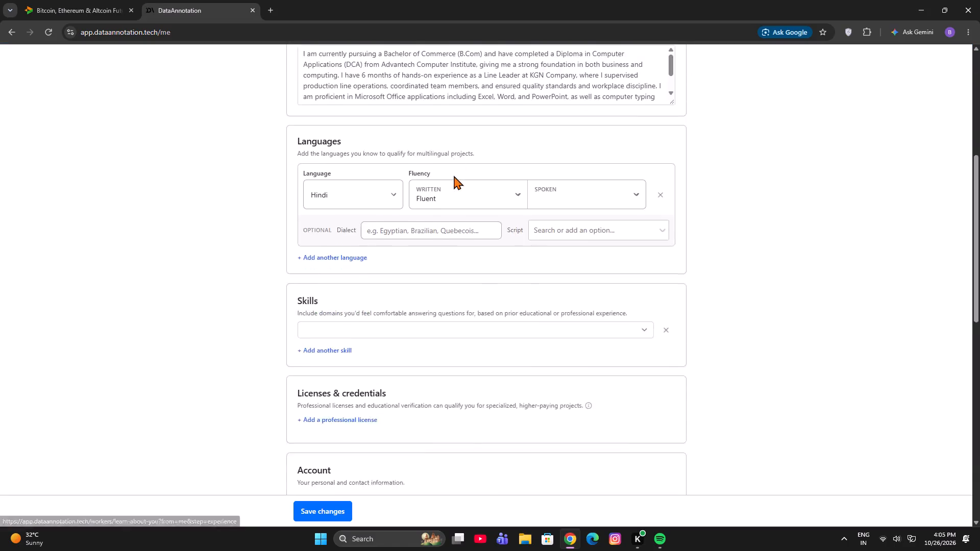
scroll(454, 176, "down", 13)
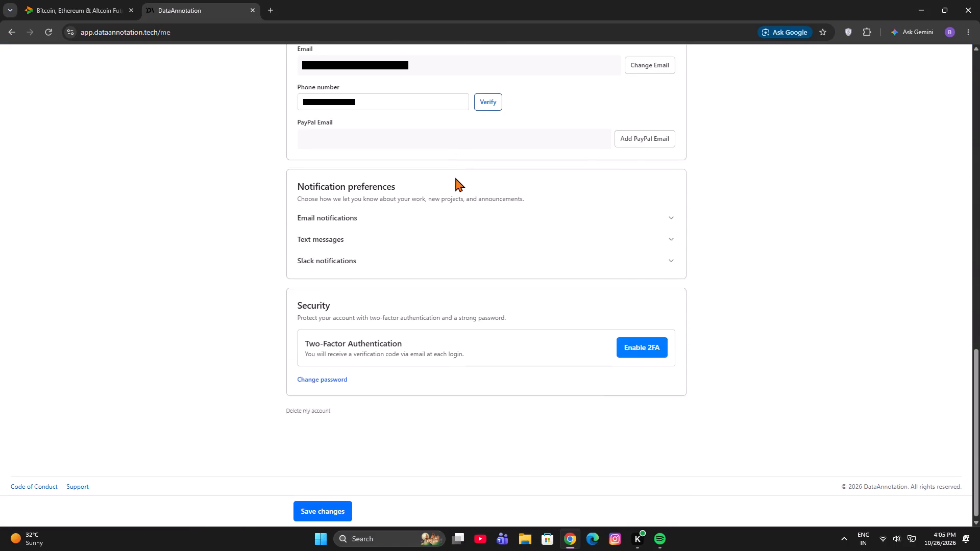
scroll(455, 178, "down", 1)
Set the empty skill entry in the profile's Skills section to Finance > Trading and save the changes.
scroll(455, 178, "up", 7)
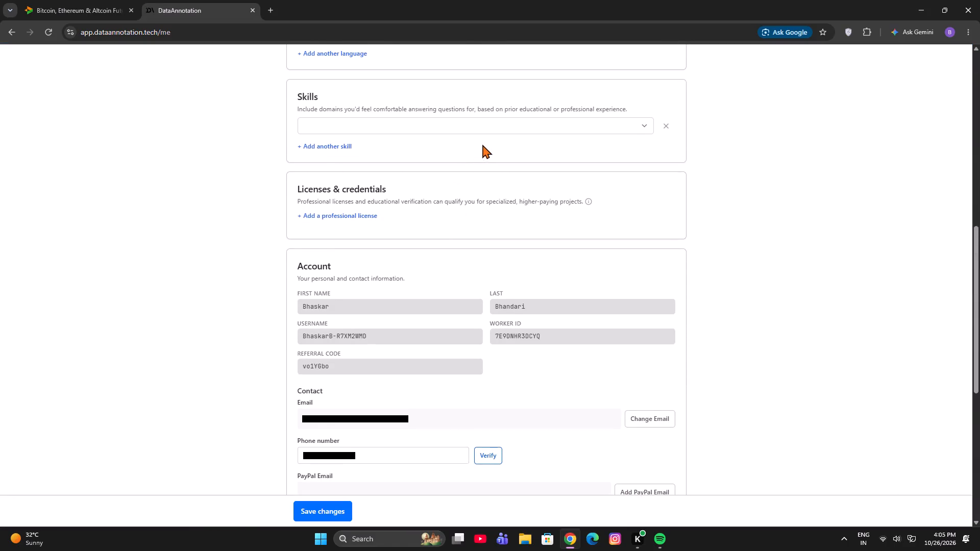
left_click(494, 129)
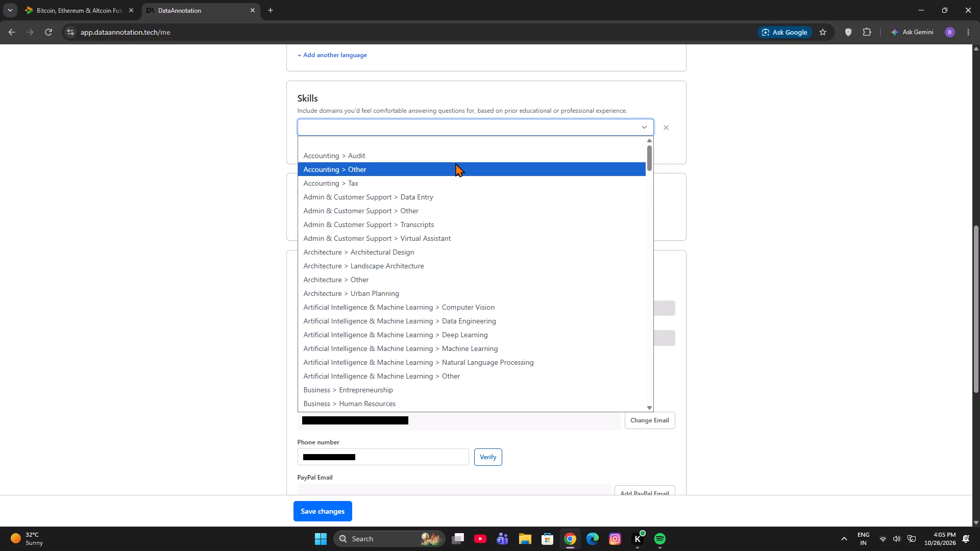
scroll(436, 245, "down", 3)
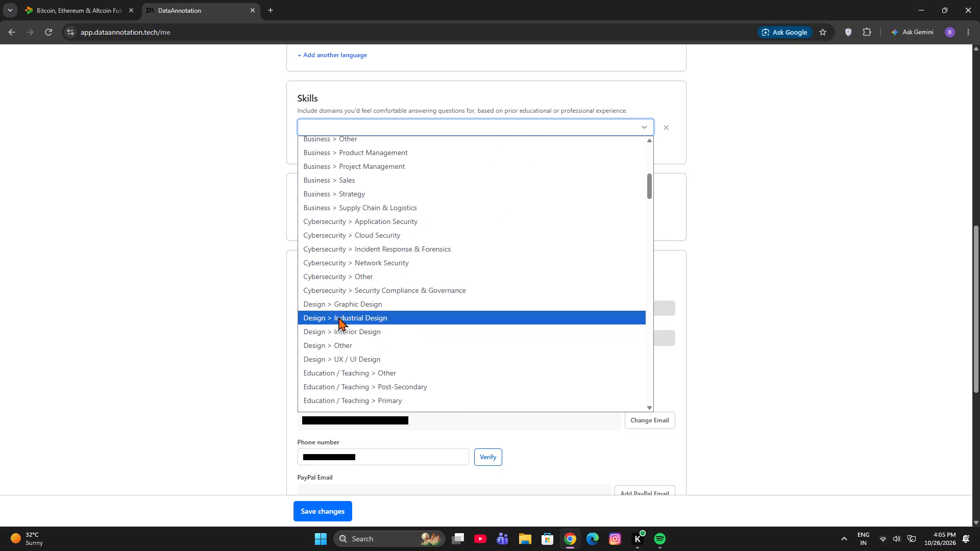
scroll(345, 316, "down", 1)
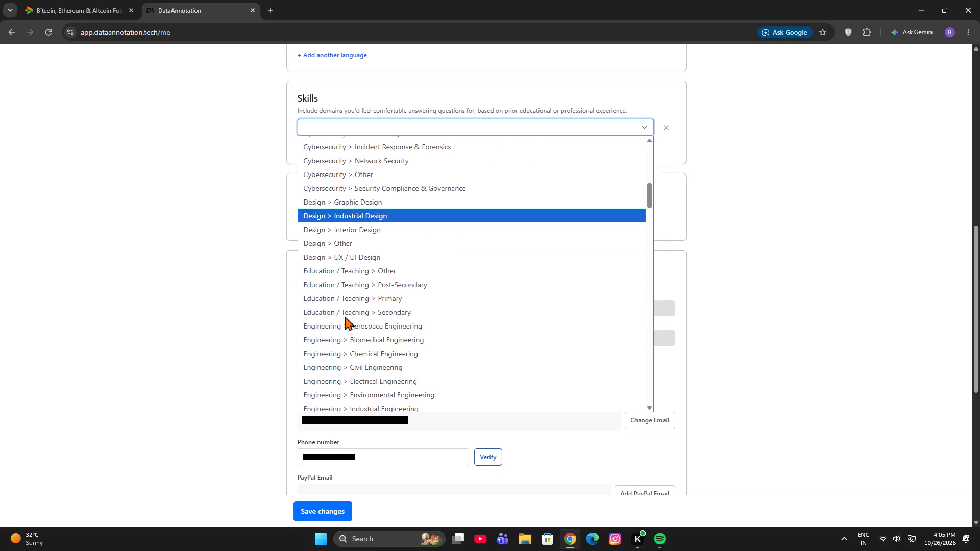
scroll(345, 317, "down", 4)
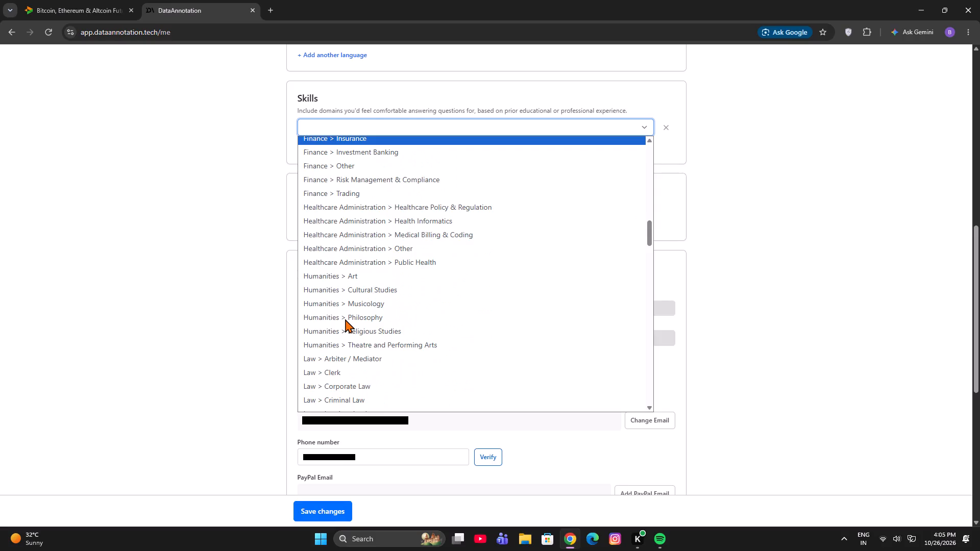
scroll(345, 319, "up", 1)
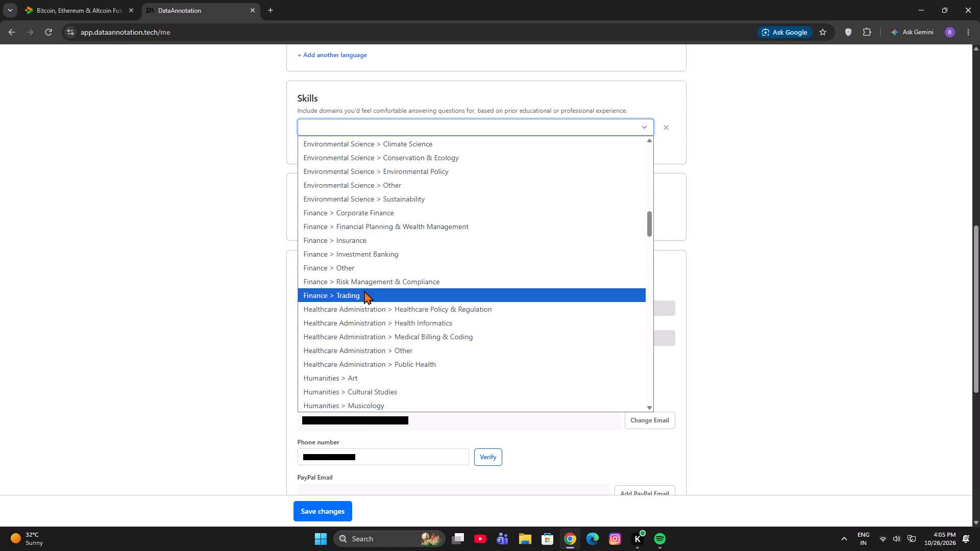
left_click(364, 290)
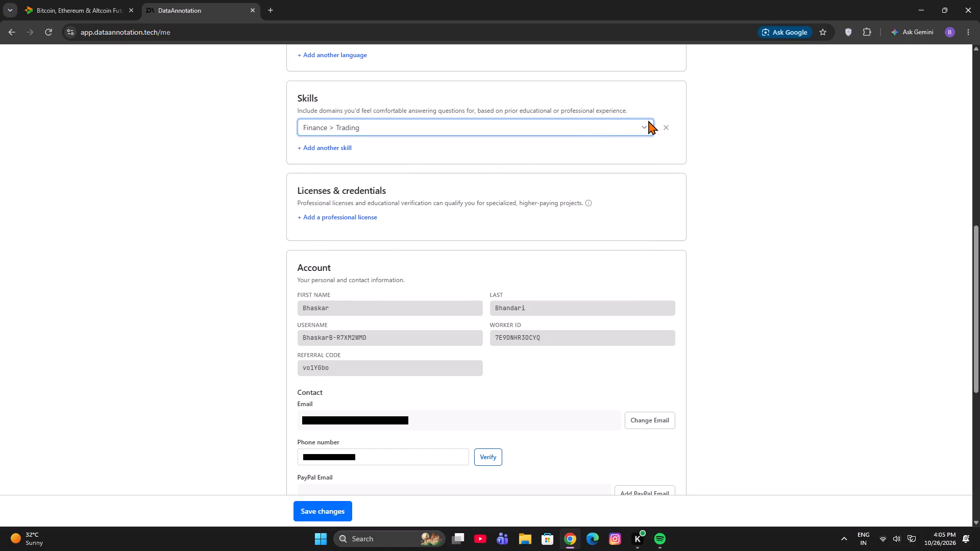
scroll(640, 126, "up", 9)
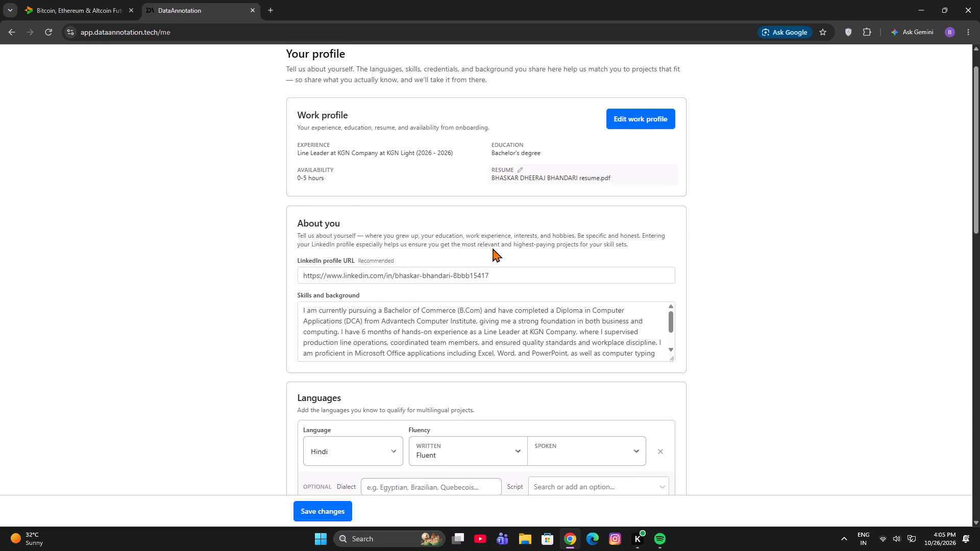
left_click(320, 511)
scroll(364, 365, "up", 6)
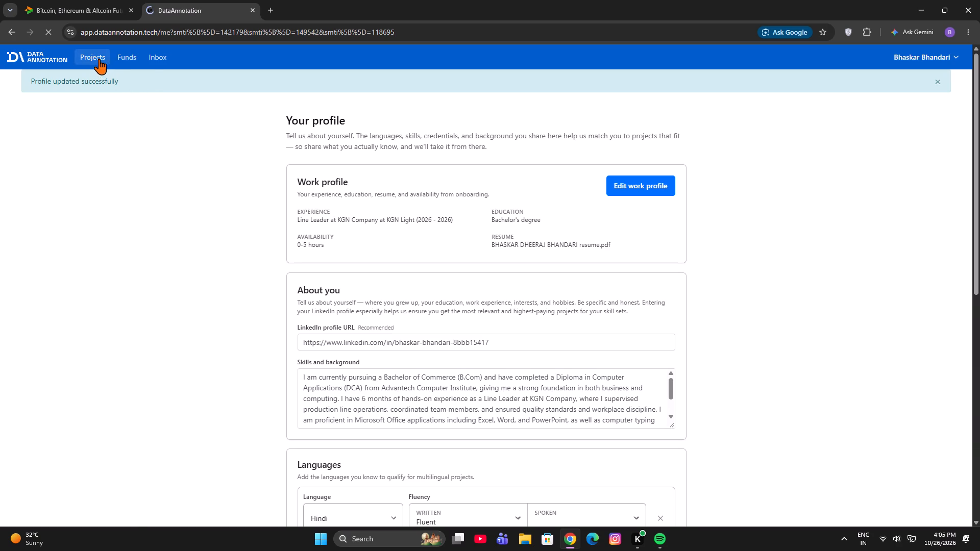
View the Funds page and return to Projects to check the assessment status.
left_click(99, 60)
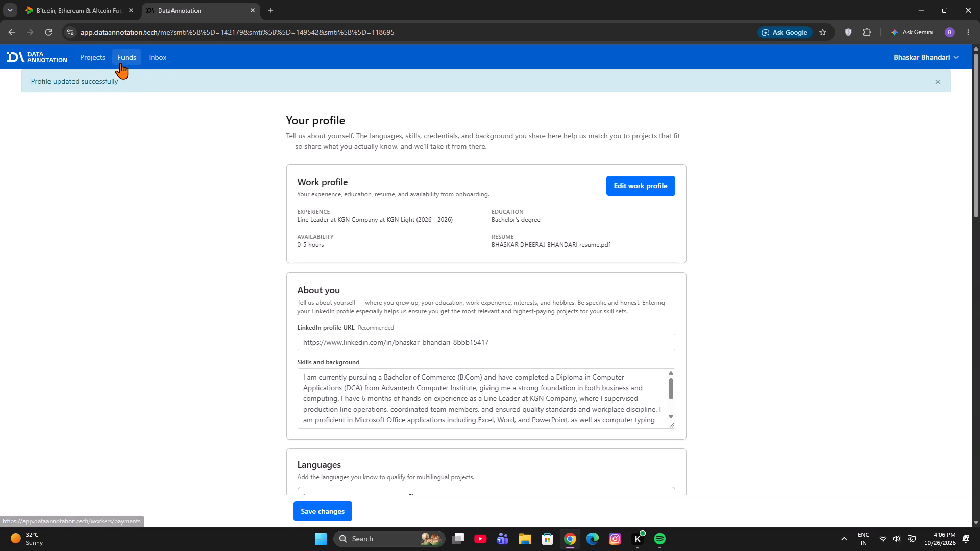
left_click(120, 63)
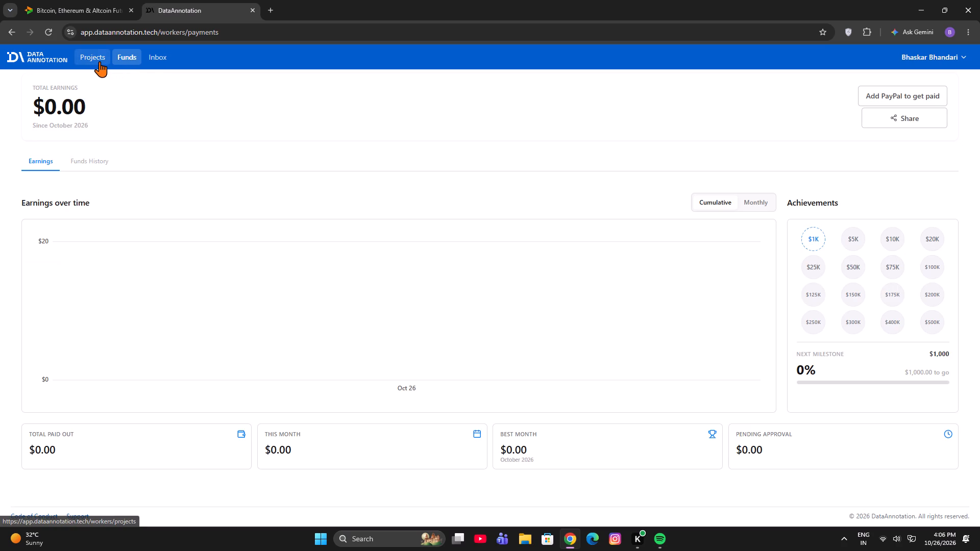
left_click(100, 61)
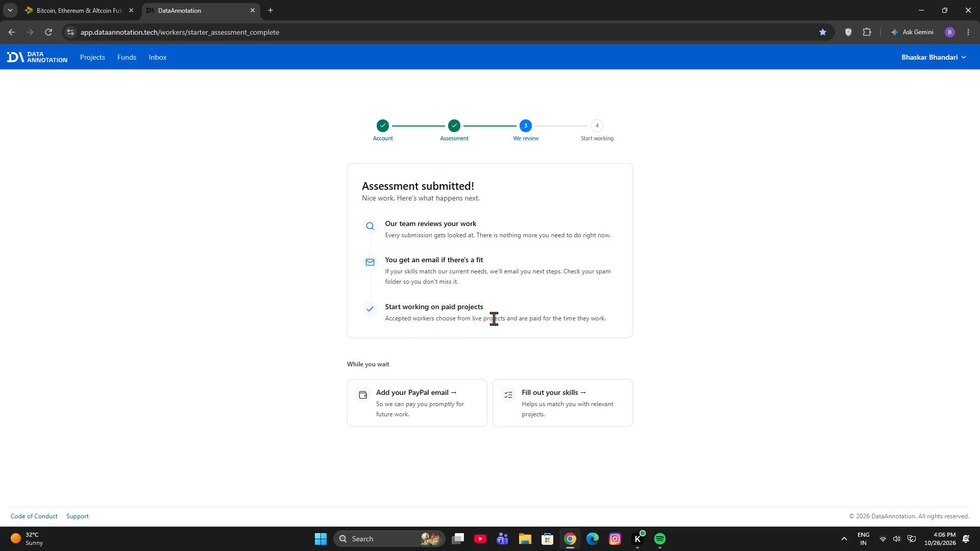
Examine the Funds page, including the earnings achievements, the cumulative and monthly earnings views, and the payout summaries.
left_click(126, 59)
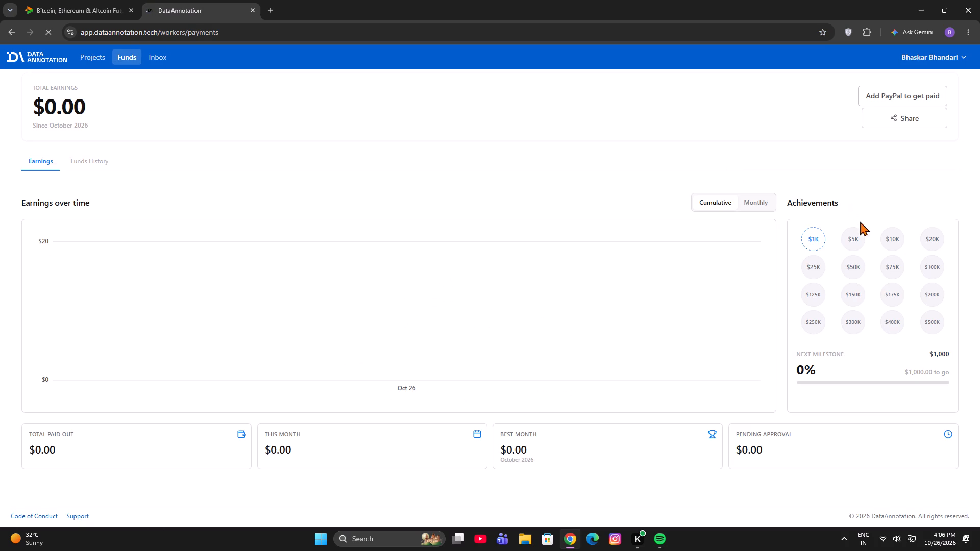
left_click(856, 242)
left_click(808, 239)
left_click(742, 200)
left_click(722, 198)
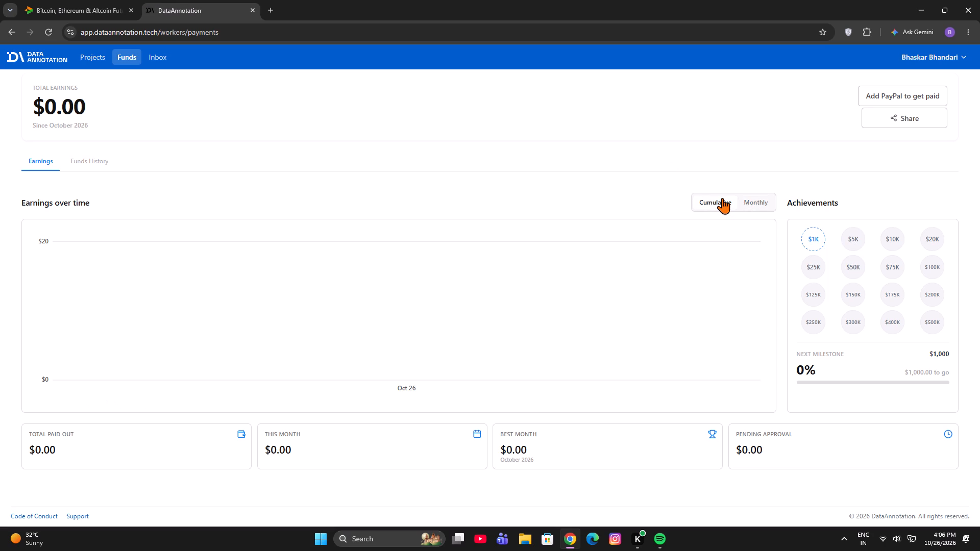
left_click(744, 200)
left_click(729, 199)
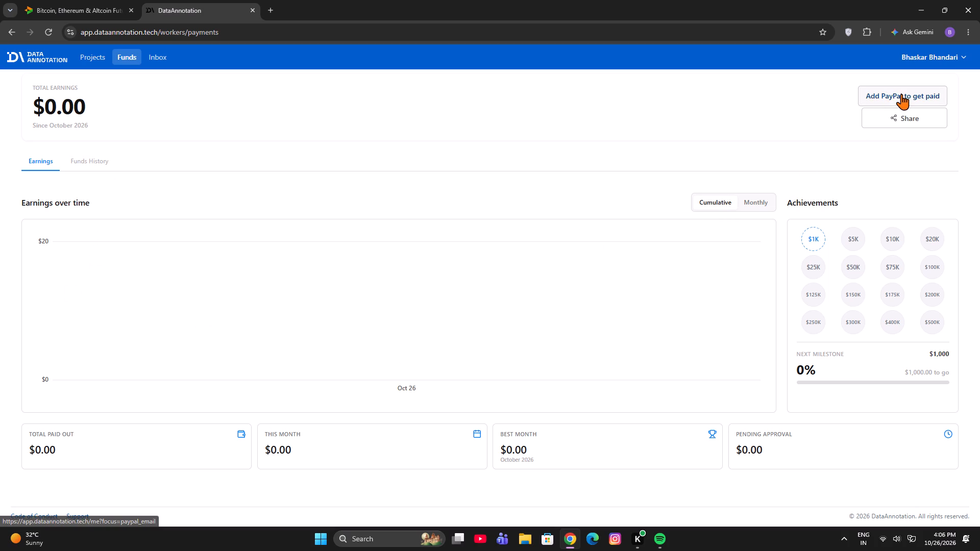
scroll(901, 94, "up", 3)
scroll(901, 95, "down", 4)
scroll(901, 98, "up", 2)
scroll(899, 111, "down", 2)
scroll(821, 398, "down", 1)
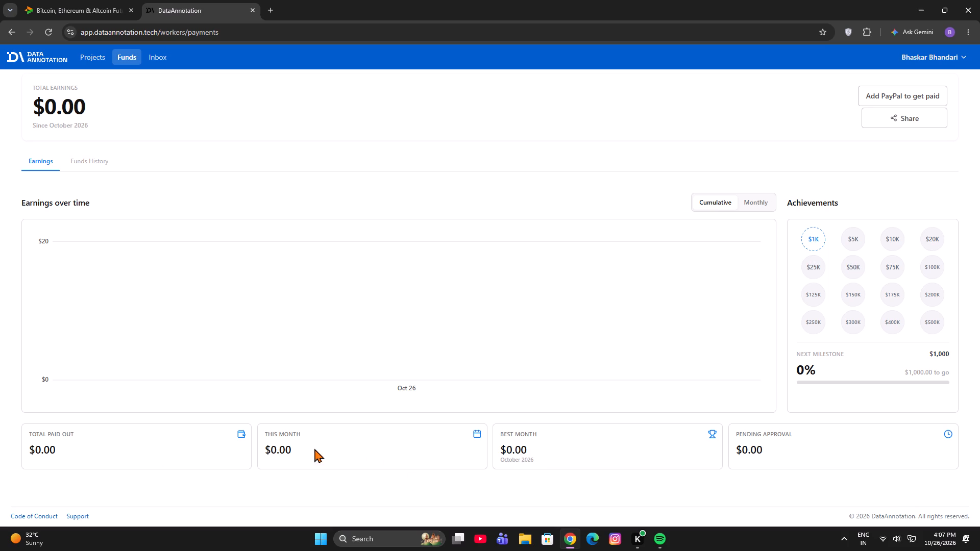
scroll(89, 377, "up", 5)
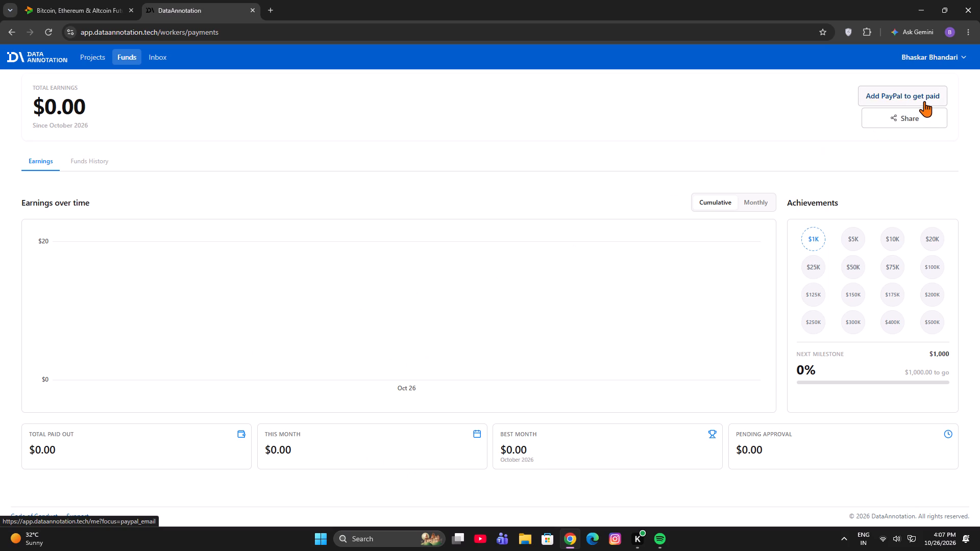
Start adding PayPal from the Funds page to get paid.
left_click(924, 101)
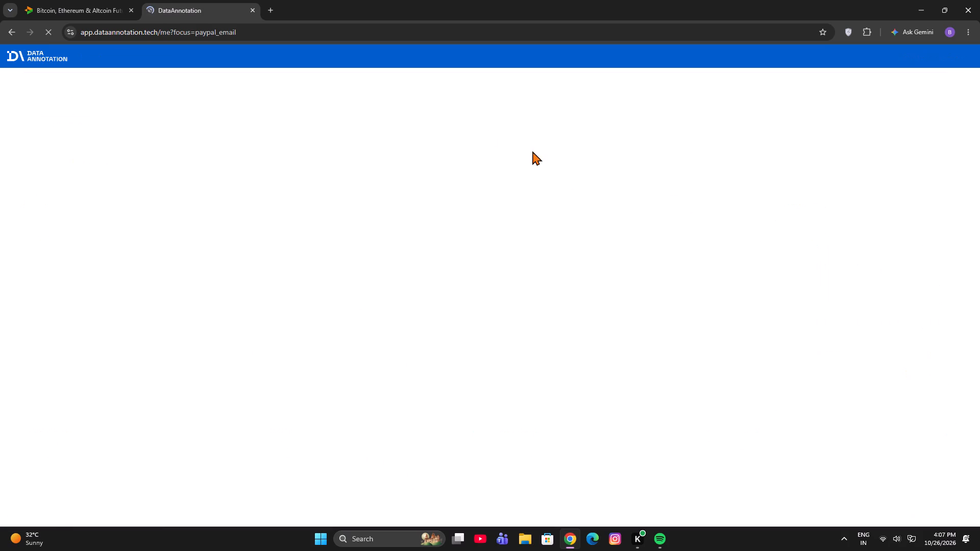
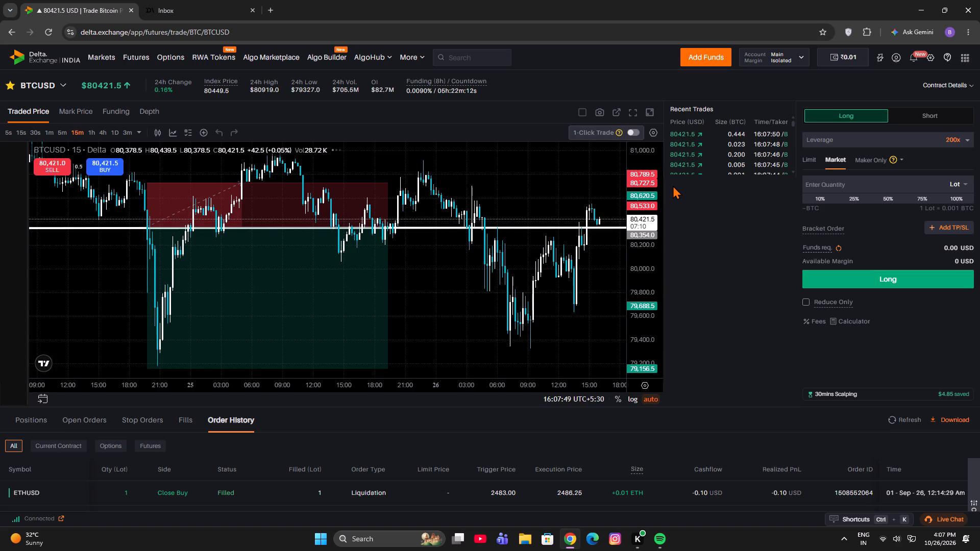
Expand the BTCUSD trading chart on Delta Exchange to full screen.
left_click(638, 116)
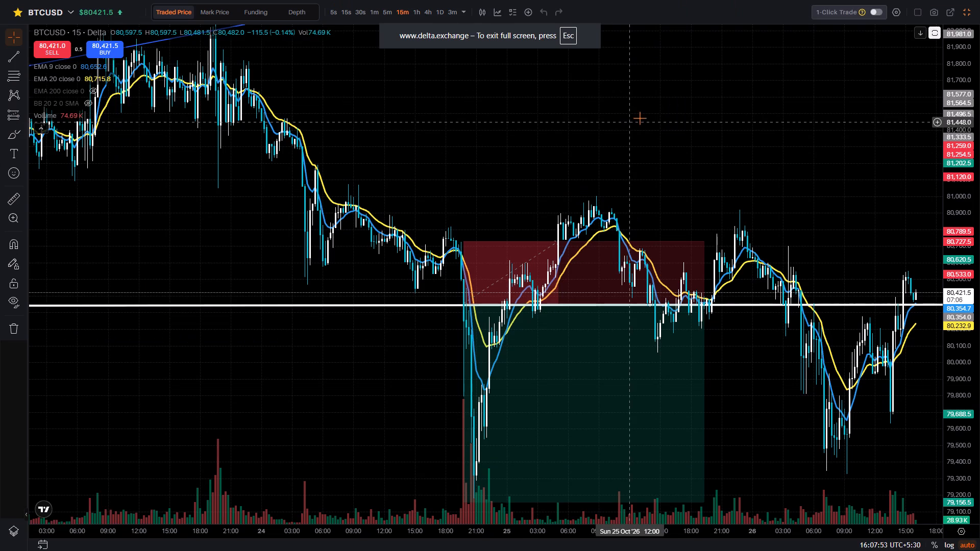
Examine the 15-minute BTCUSD chart, from the latest candles back through the October price action and the drawn liquidity line.
scroll(657, 142, "down", 4)
left_click_drag(729, 211, 705, 113)
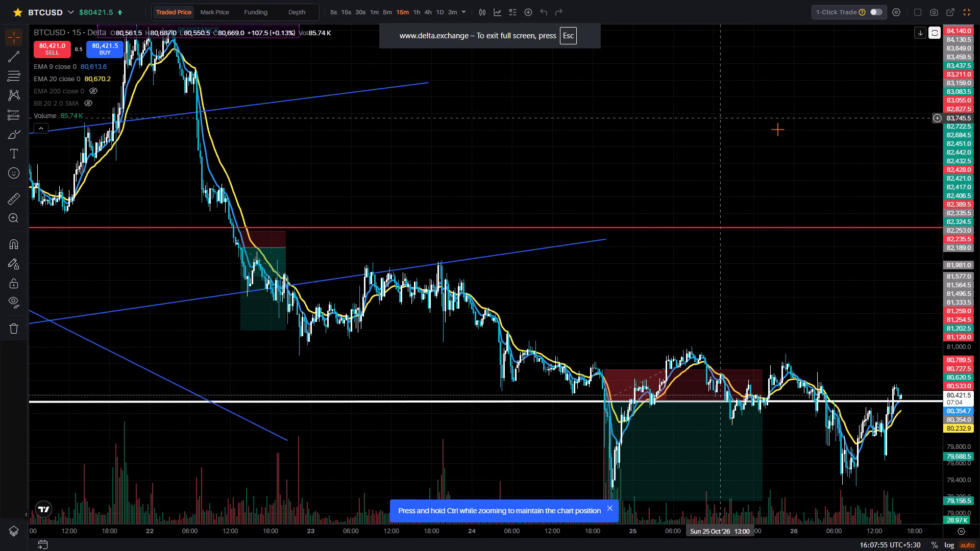
scroll(977, 157, "down", 5)
left_click_drag(889, 169, 700, 13)
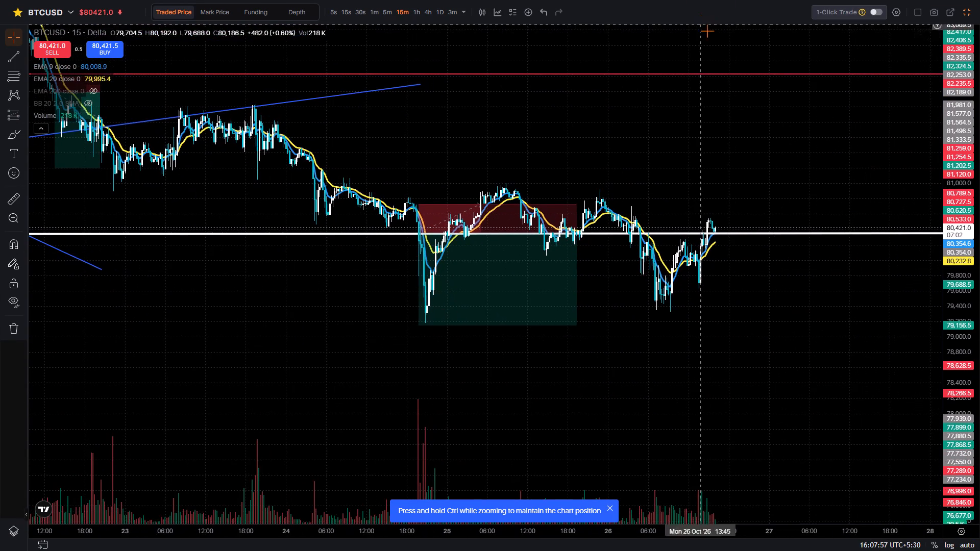
scroll(748, 147, "down", 14)
scroll(748, 147, "down", 9)
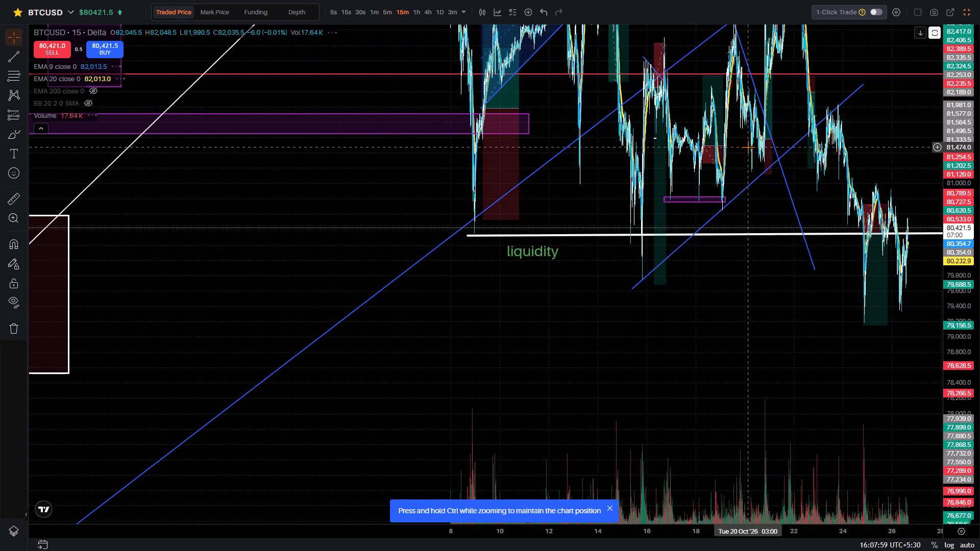
scroll(748, 147, "down", 6)
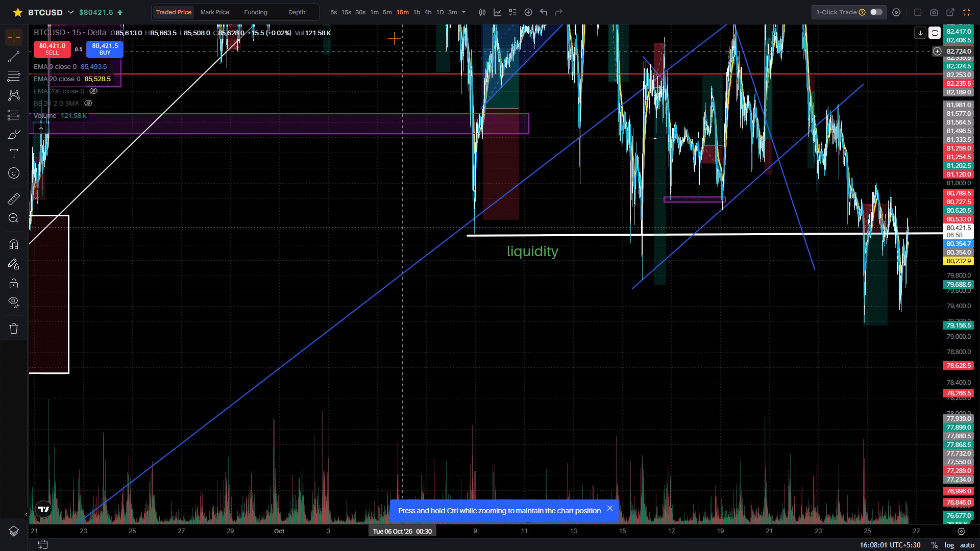
Switch the BTCUSD chart to the 1-hour timeframe.
left_click(415, 13)
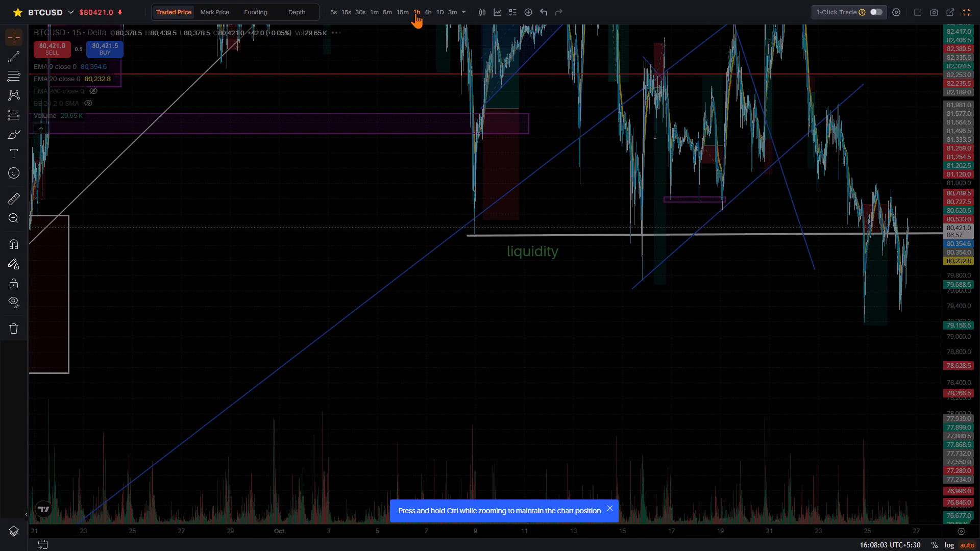
Examine the 1-hour BTCUSD price history from October back to June, including the drawn trendlines, channels and horizontal levels.
scroll(771, 228, "up", 11)
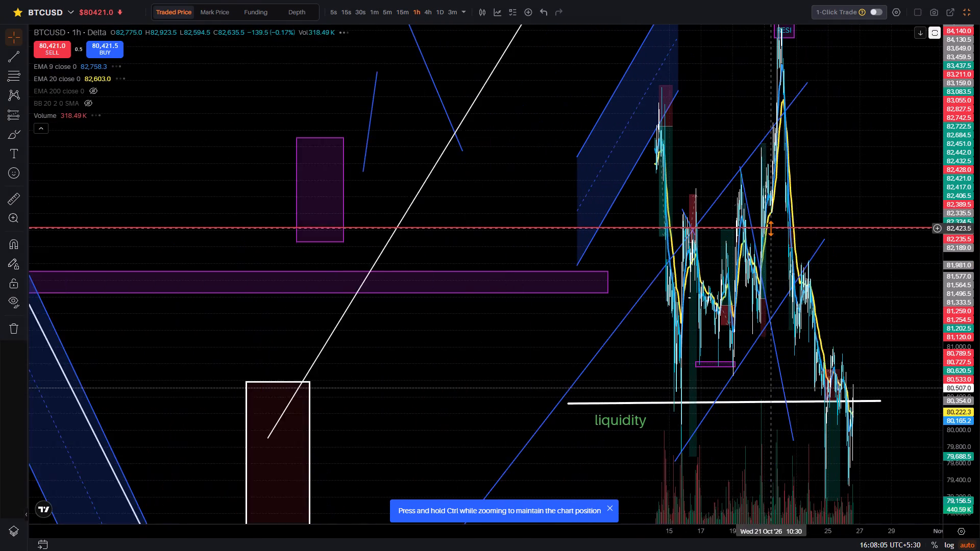
scroll(978, 200, "down", 20)
scroll(978, 200, "down", 7)
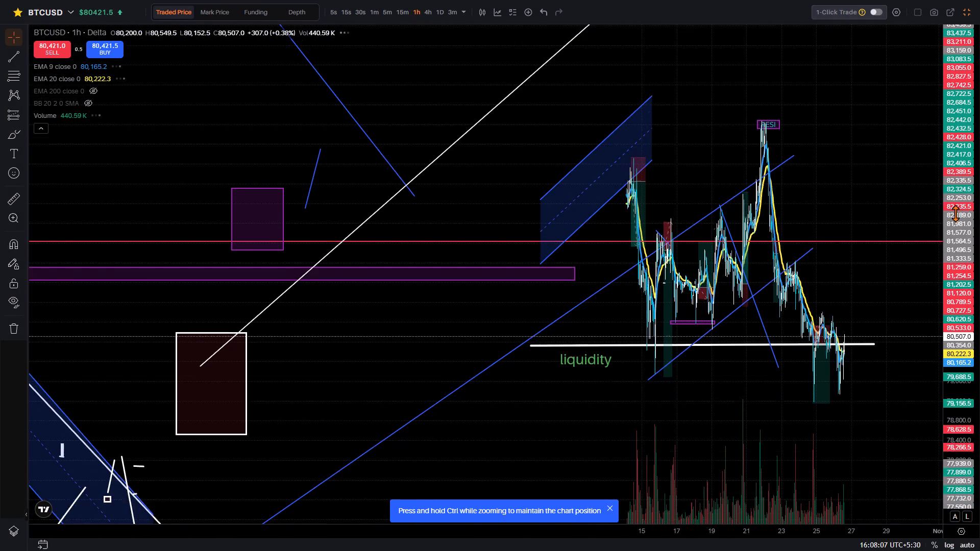
scroll(955, 213, "down", 20)
scroll(955, 213, "down", 7)
scroll(819, 190, "down", 6)
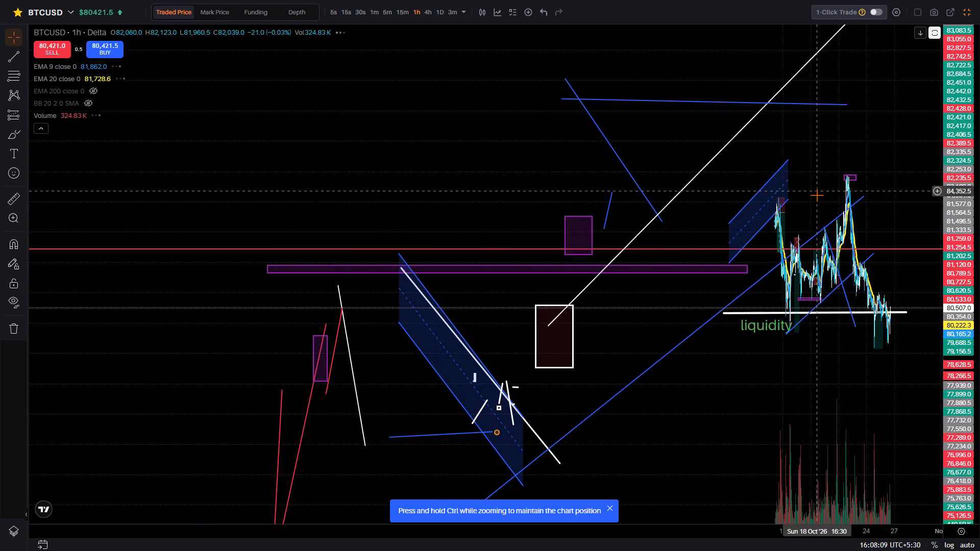
left_click_drag(763, 352, 867, 381)
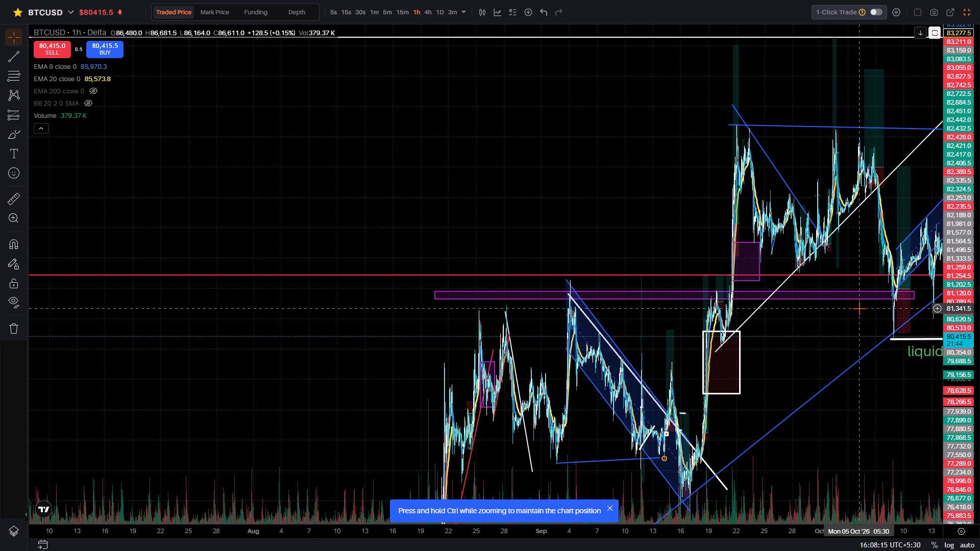
left_click_drag(856, 437, 636, 242)
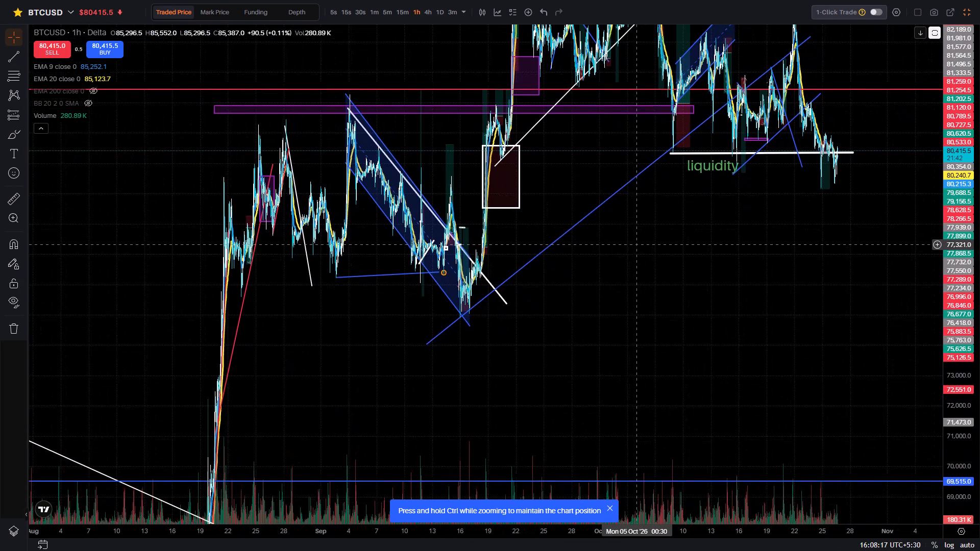
left_click_drag(636, 242, 758, 242)
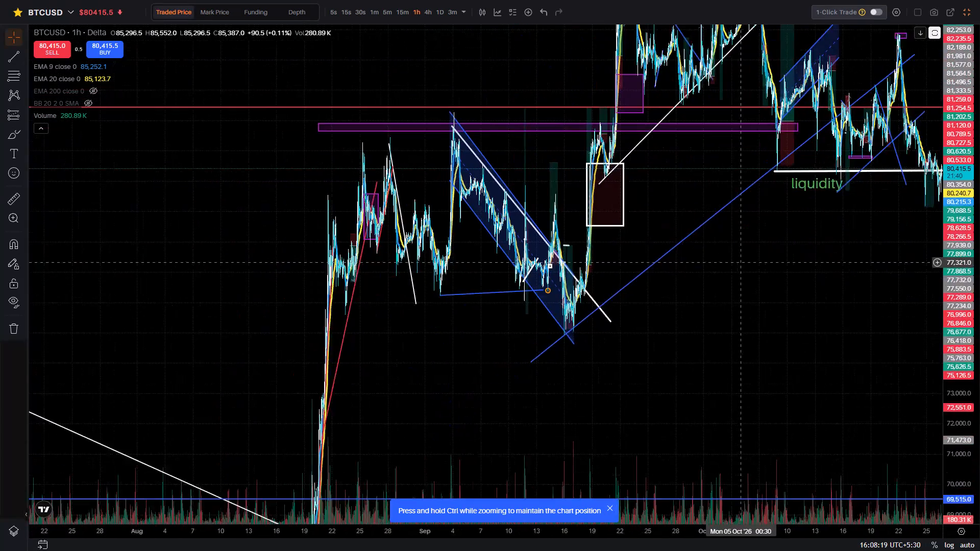
left_click_drag(758, 242, 641, 324)
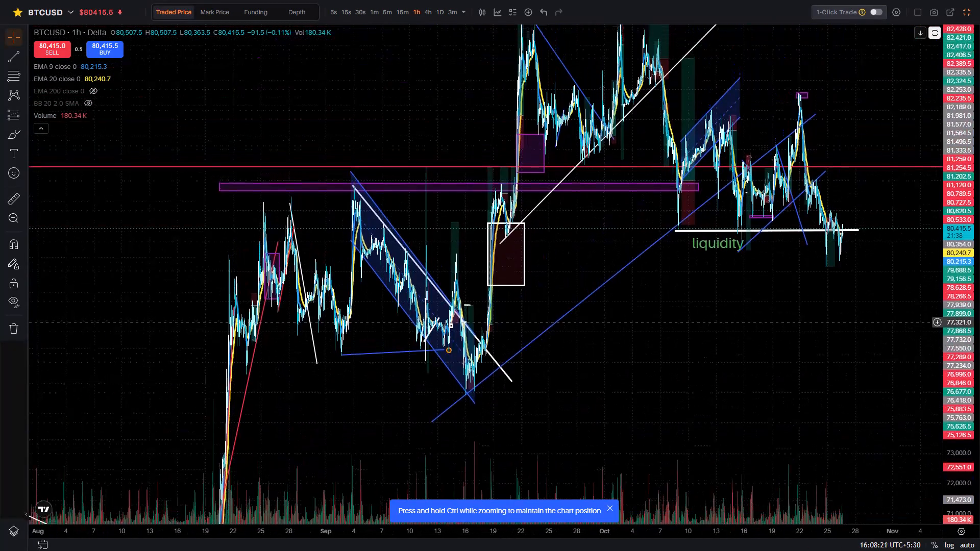
left_click_drag(641, 324, 744, 110)
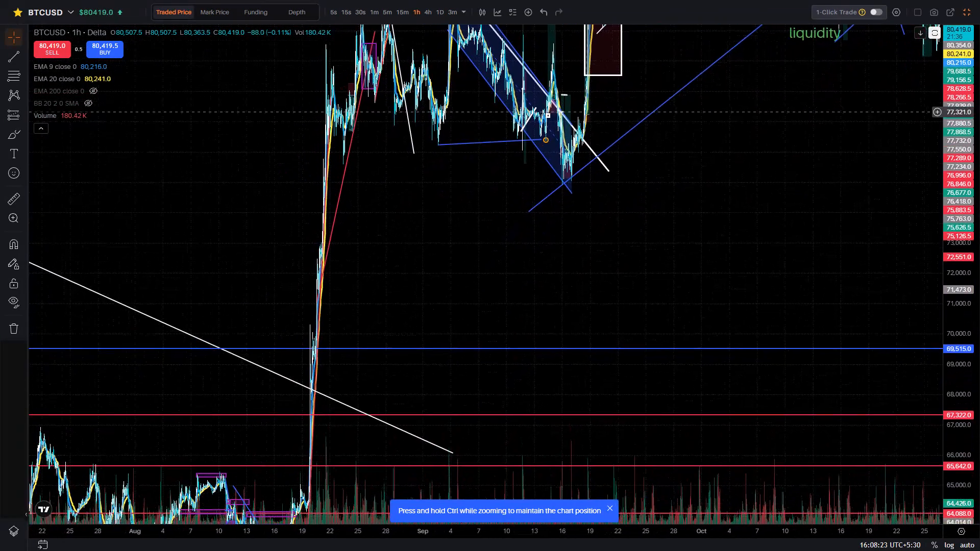
left_click_drag(744, 110, 806, 0)
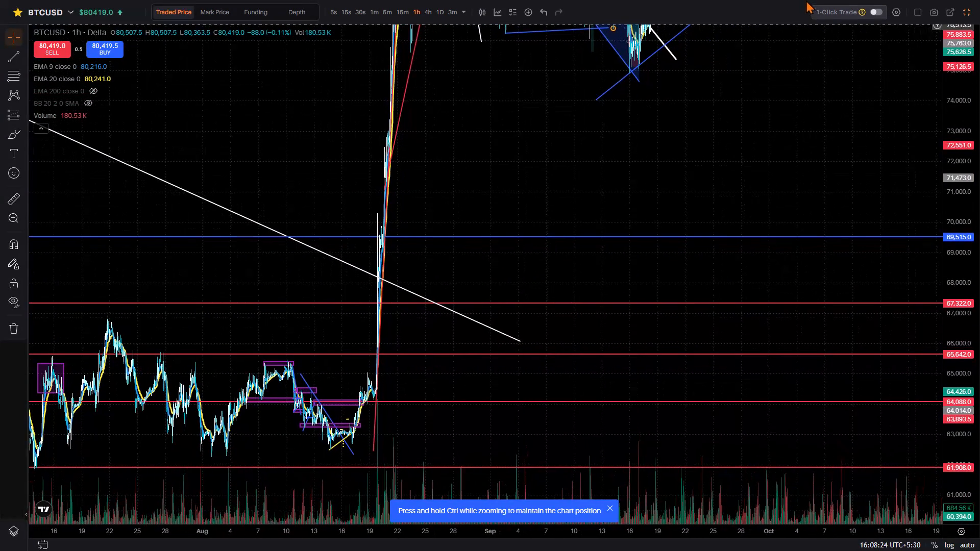
left_click_drag(806, 0, 801, 0)
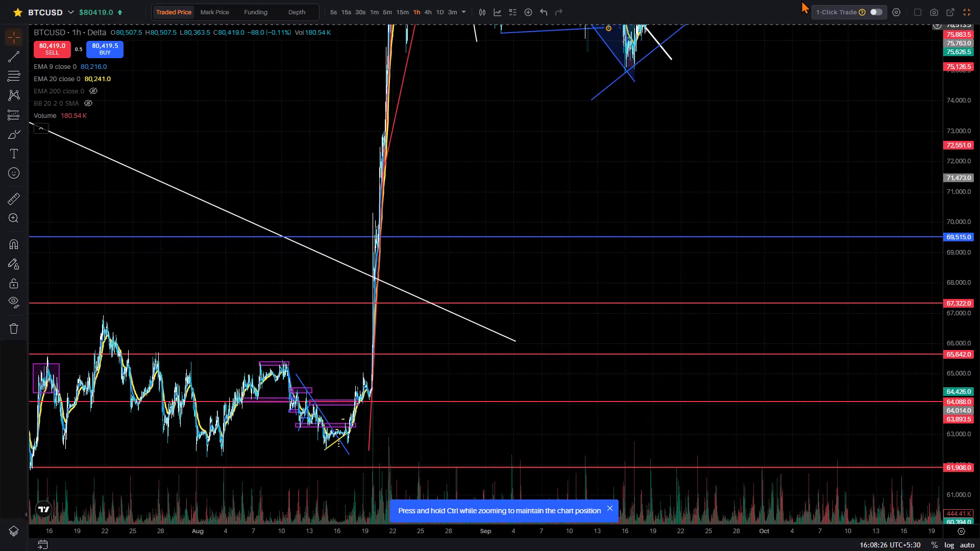
left_click_drag(801, 0, 979, 0)
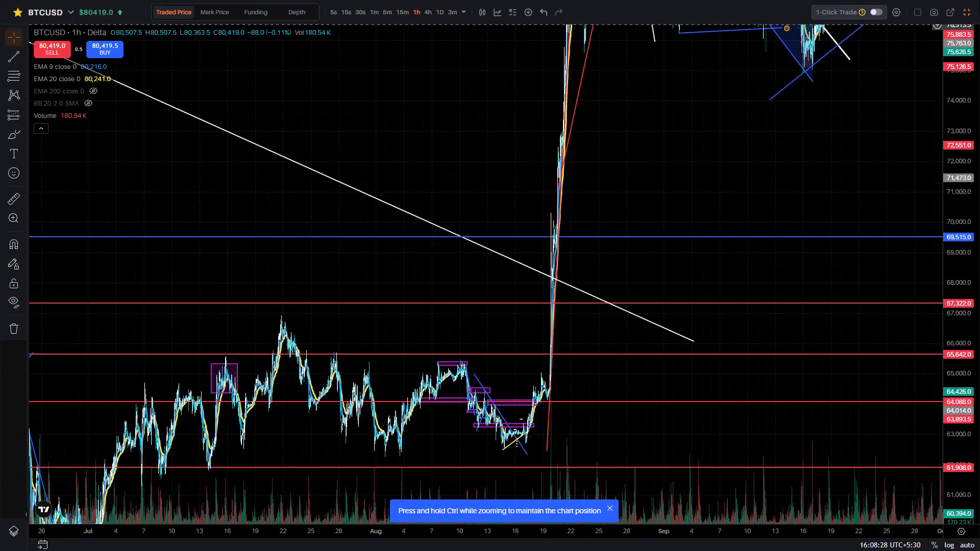
left_click_drag(979, 0, 979, 5)
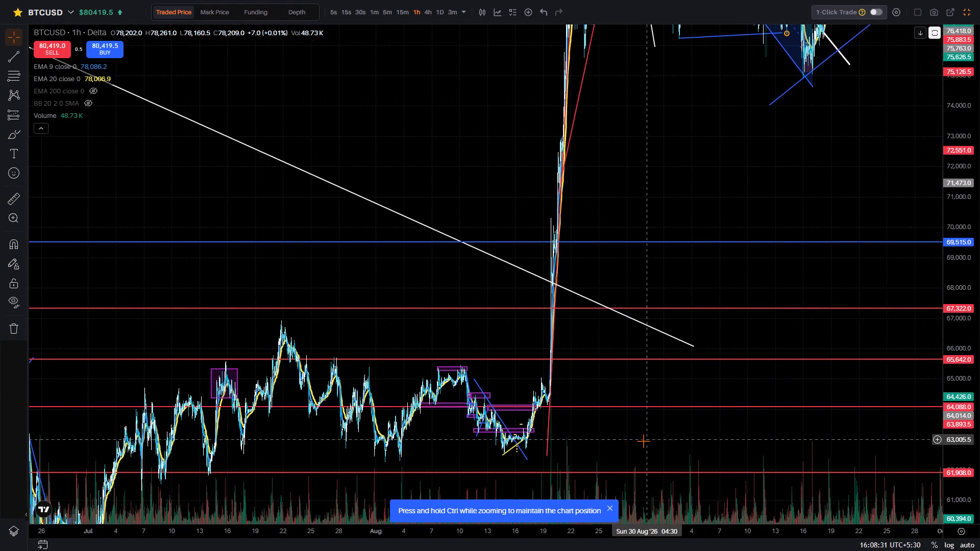
left_click_drag(643, 441, 979, 134)
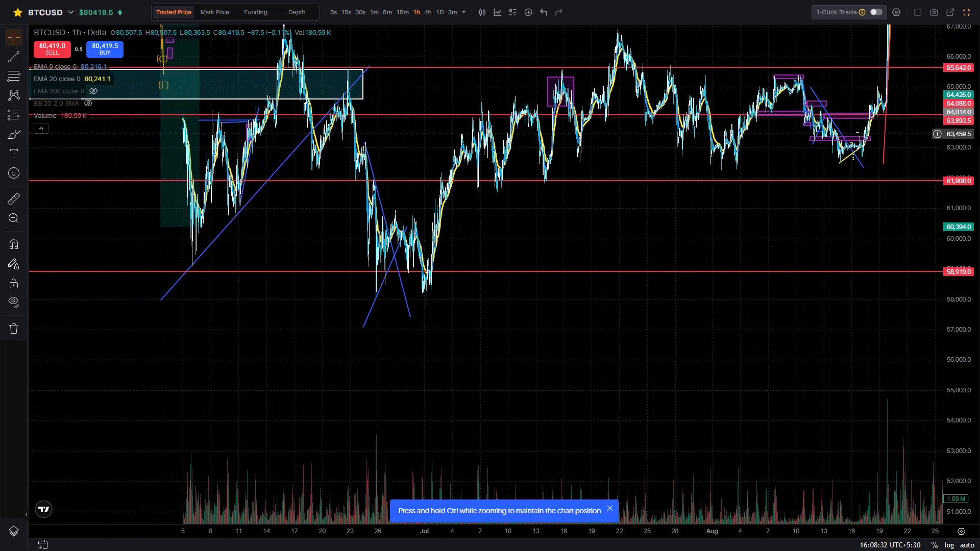
left_click_drag(979, 134, 979, 154)
left_click_drag(344, 420, 751, 304)
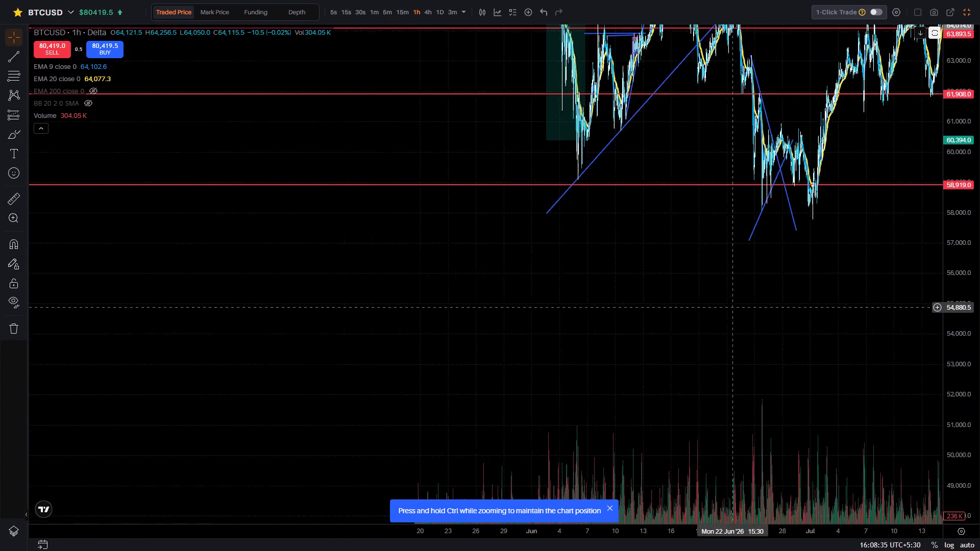
left_click_drag(751, 304, 230, 542)
left_click_drag(701, 363, 451, 550)
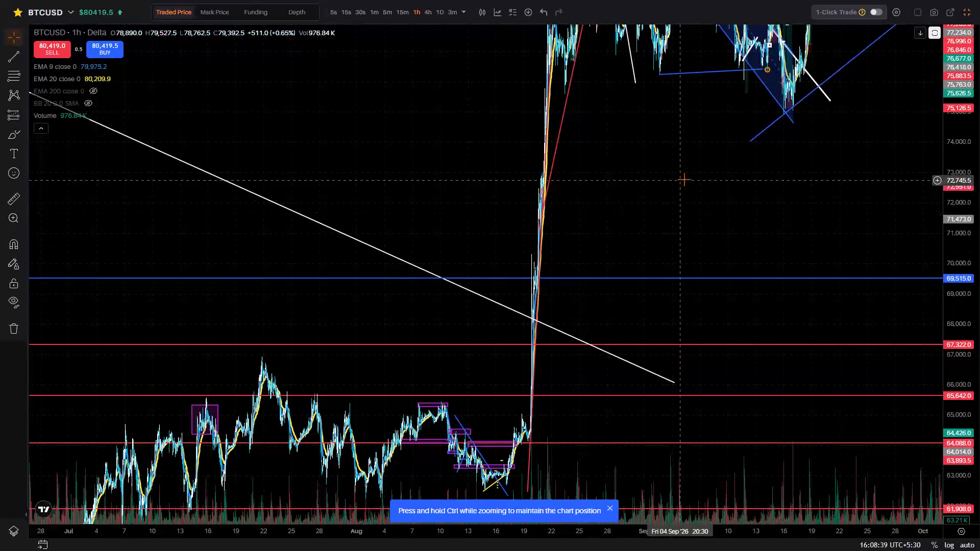
Examine the mid-September to early October price action around the white box, the purple zones and the rising white trendline.
left_click_drag(684, 179, 624, 403)
scroll(589, 366, "up", 11)
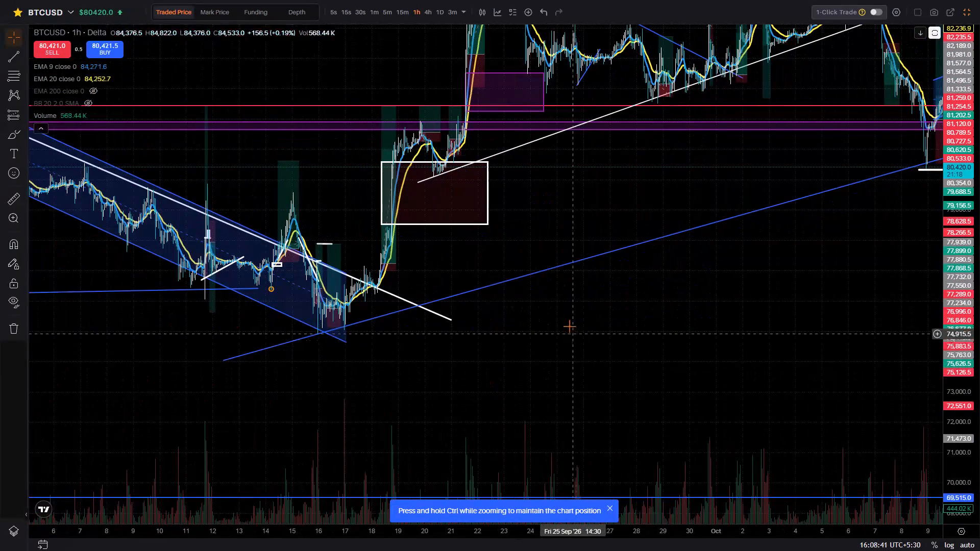
left_click_drag(522, 223, 498, 345)
scroll(497, 332, "up", 5)
left_click_drag(401, 325, 709, 283)
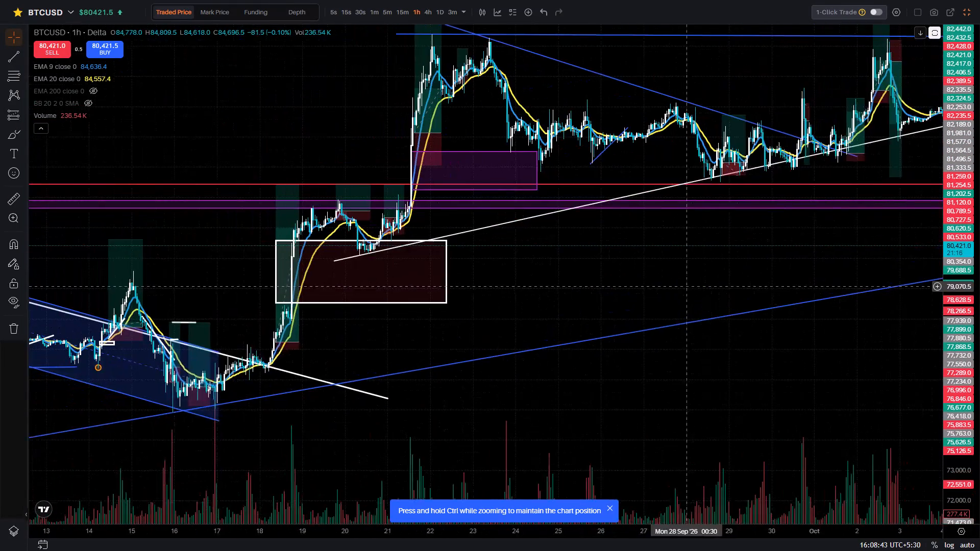
left_click_drag(709, 283, 718, 281)
scroll(741, 342, "up", 2)
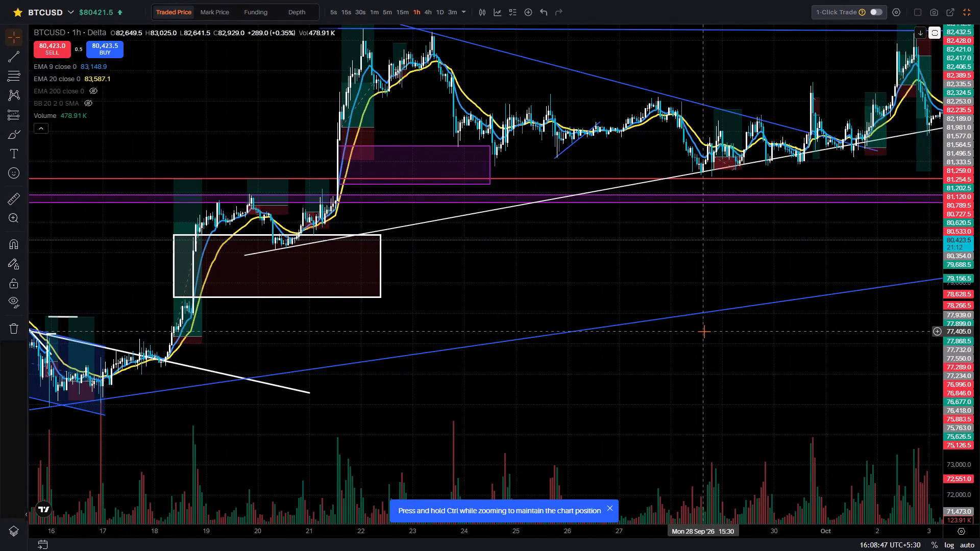
scroll(704, 331, "up", 2)
left_click_drag(594, 293, 738, 274)
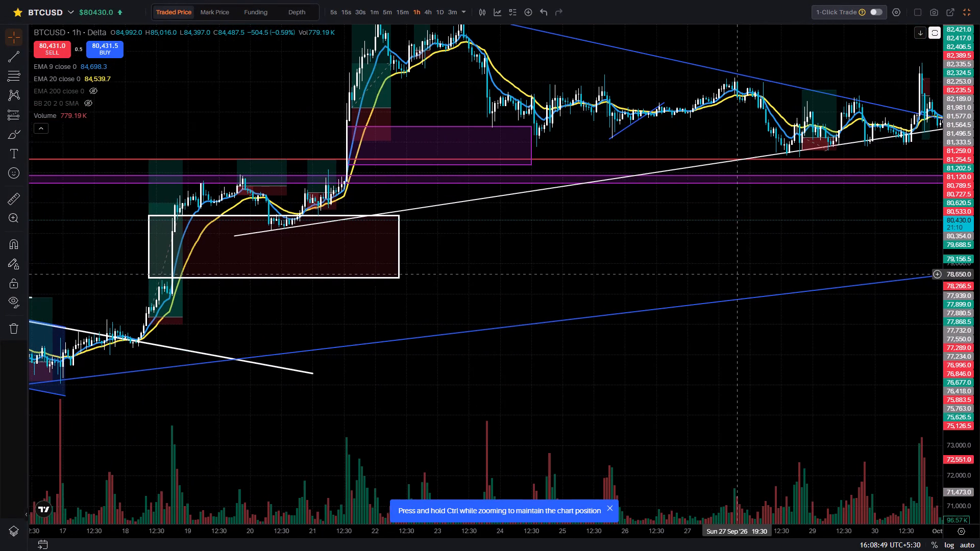
left_click_drag(738, 274, 734, 277)
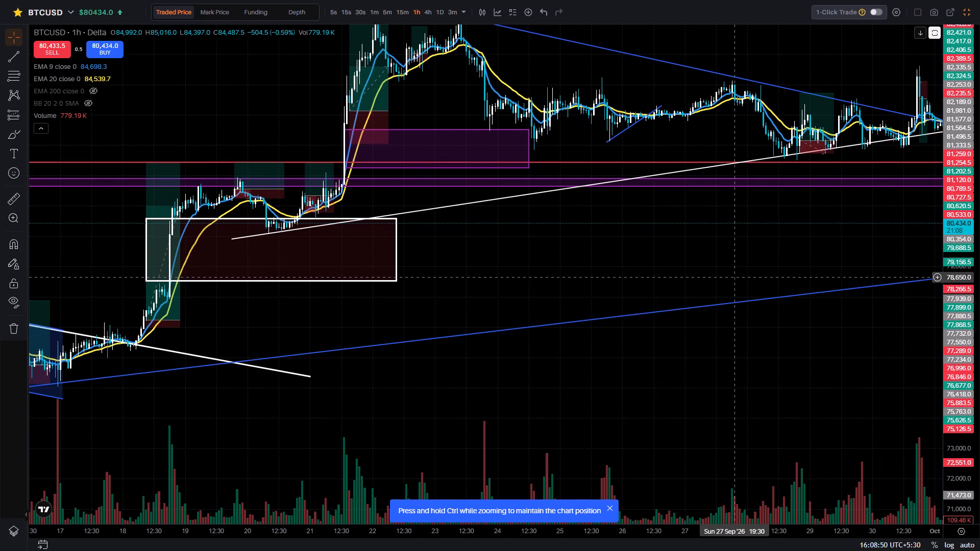
left_click_drag(734, 277, 679, 375)
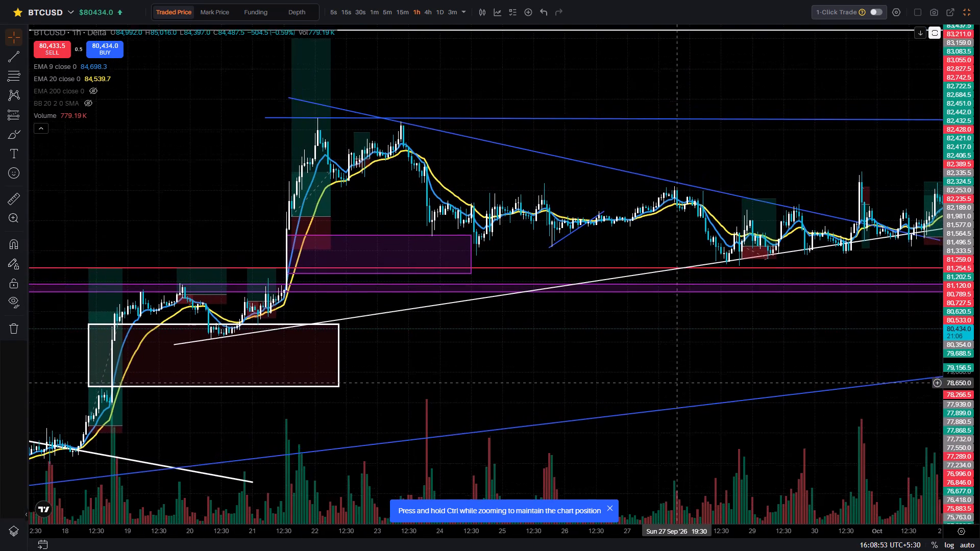
left_click_drag(679, 375, 718, 292)
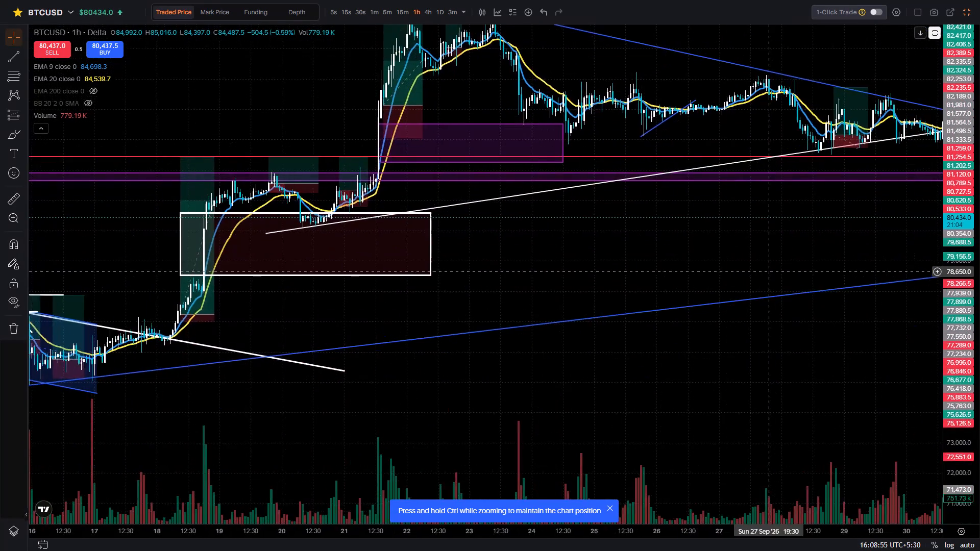
left_click_drag(718, 292, 338, 265)
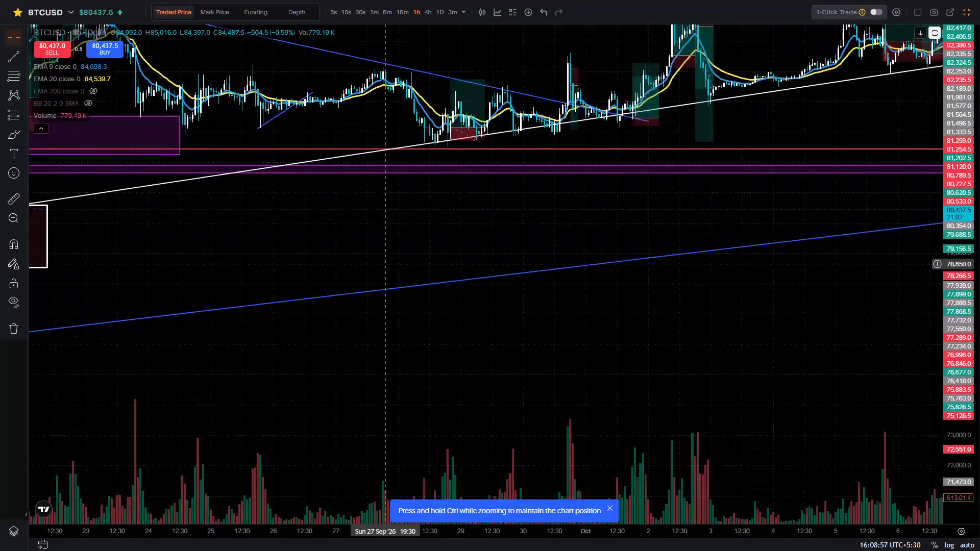
Examine the October price action along the white liquidity line, from the 9 October low up to the latest candles.
left_click_drag(338, 265, 0, 242)
left_click_drag(962, 216, 802, 231)
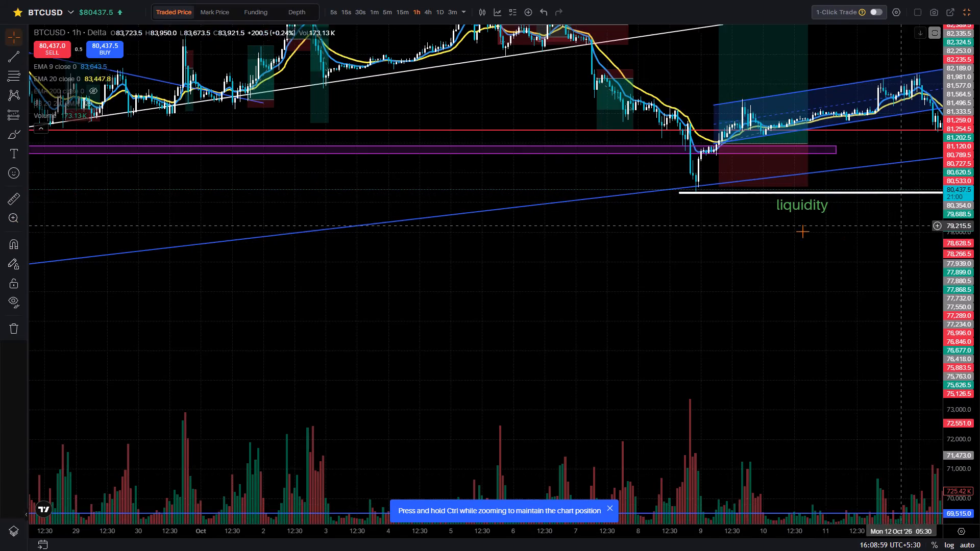
left_click_drag(802, 231, 751, 157)
left_click_drag(836, 237, 402, 251)
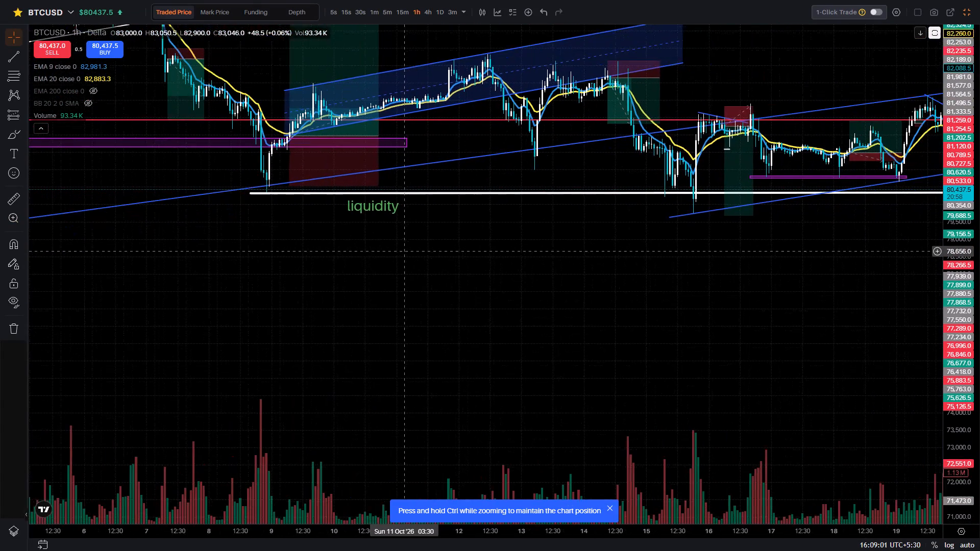
left_click_drag(402, 251, 401, 252)
left_click_drag(776, 260, 554, 304)
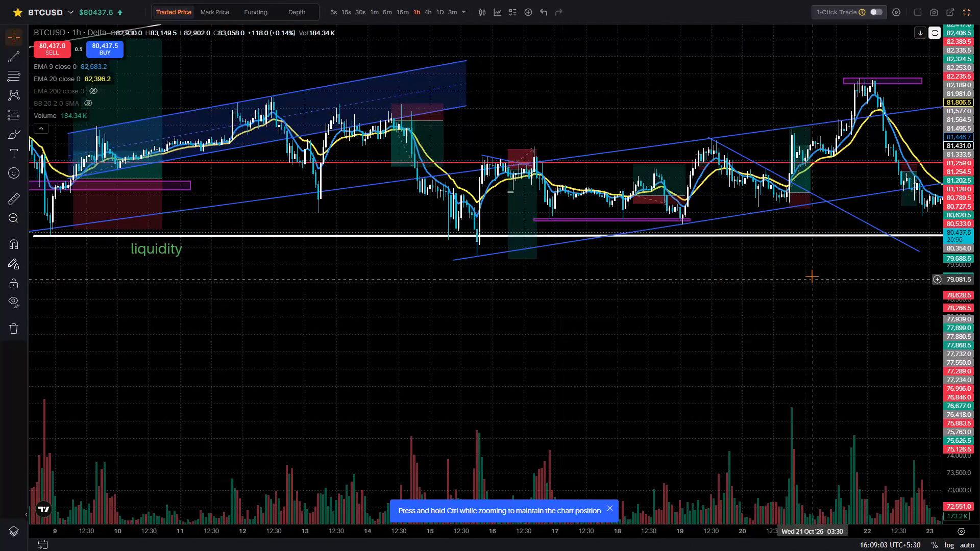
left_click_drag(809, 256, 451, 261)
left_click_drag(788, 268, 696, 304)
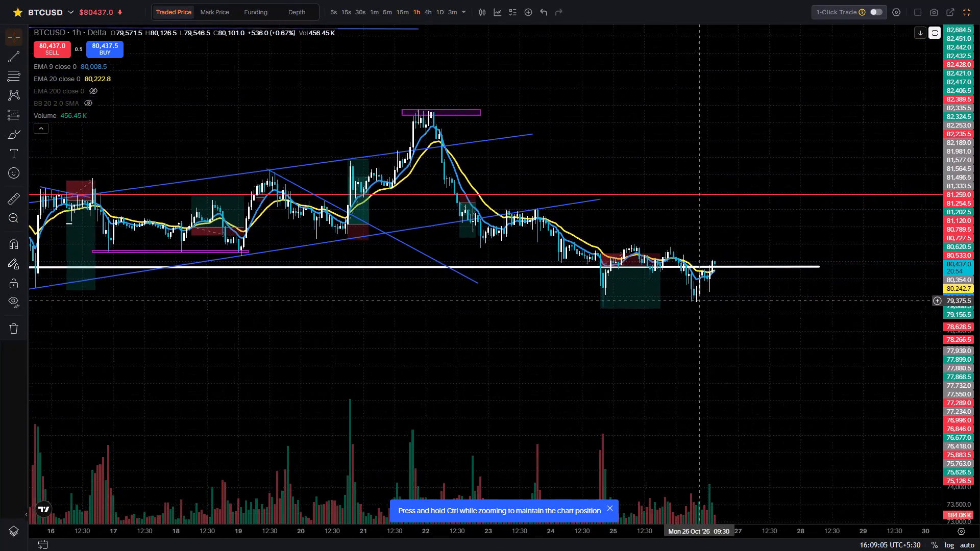
left_click_drag(696, 304, 695, 304)
scroll(979, 217, "up", 13)
scroll(966, 213, "up", 8)
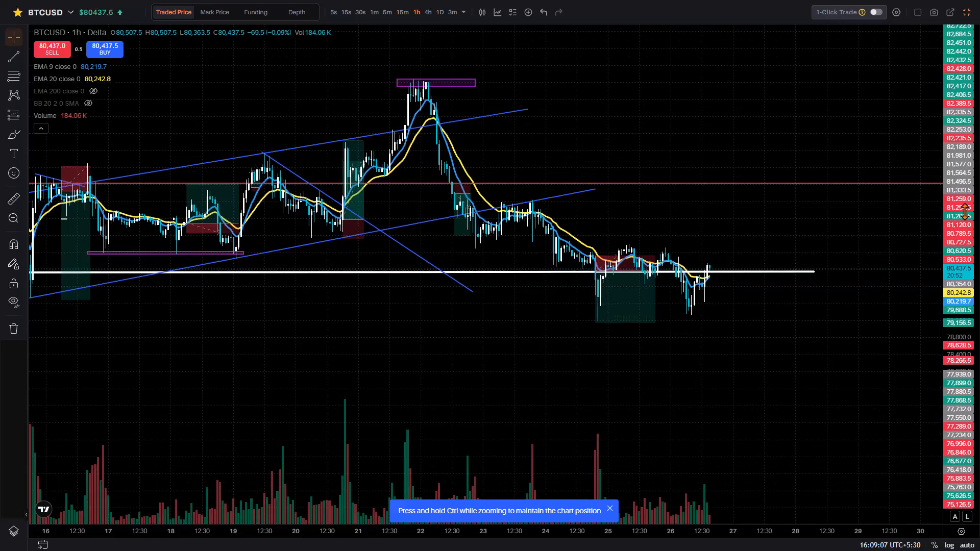
scroll(965, 211, "up", 16)
scroll(965, 211, "up", 15)
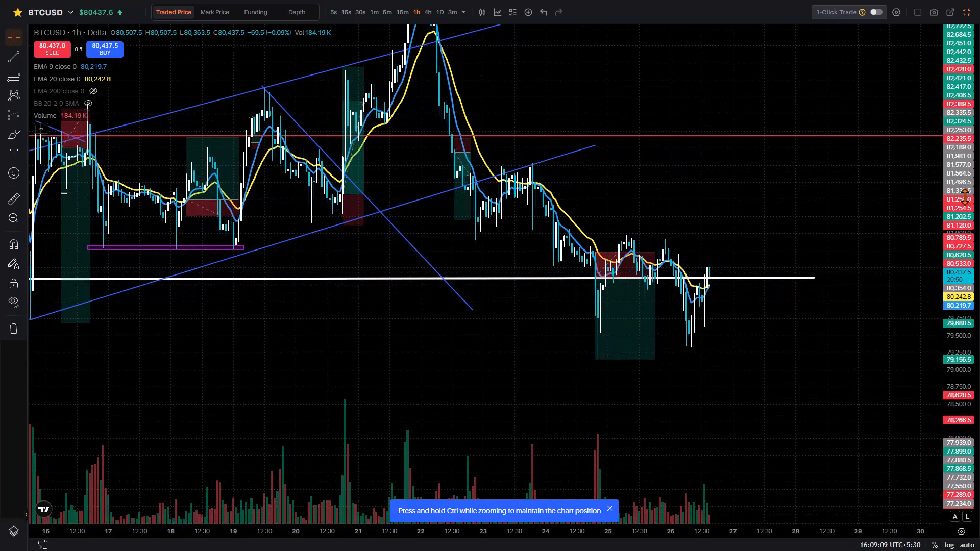
Switch the BTCUSD chart to the 15-minute timeframe.
scroll(965, 196, "up", 7)
scroll(872, 348, "up", 5)
left_click_drag(750, 353, 872, 340)
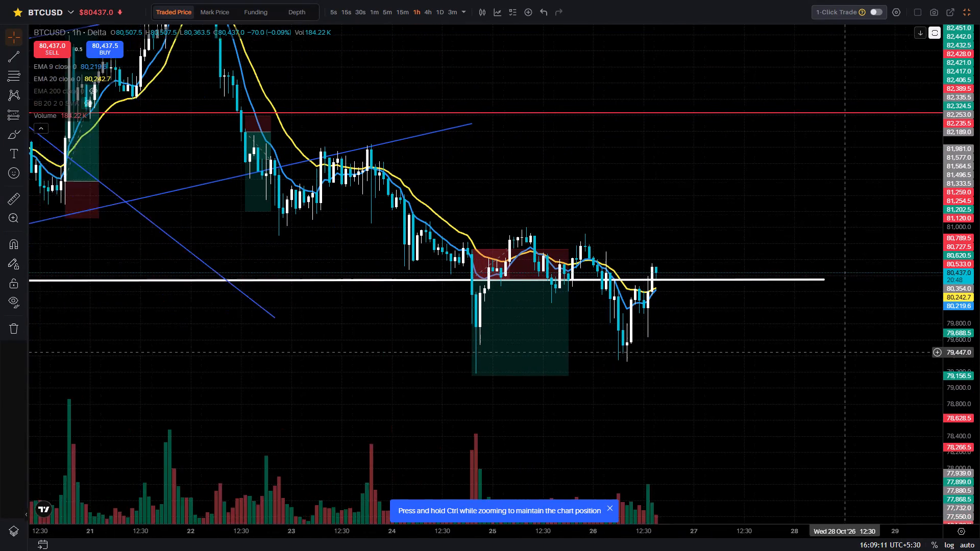
left_click_drag(872, 340, 826, 305)
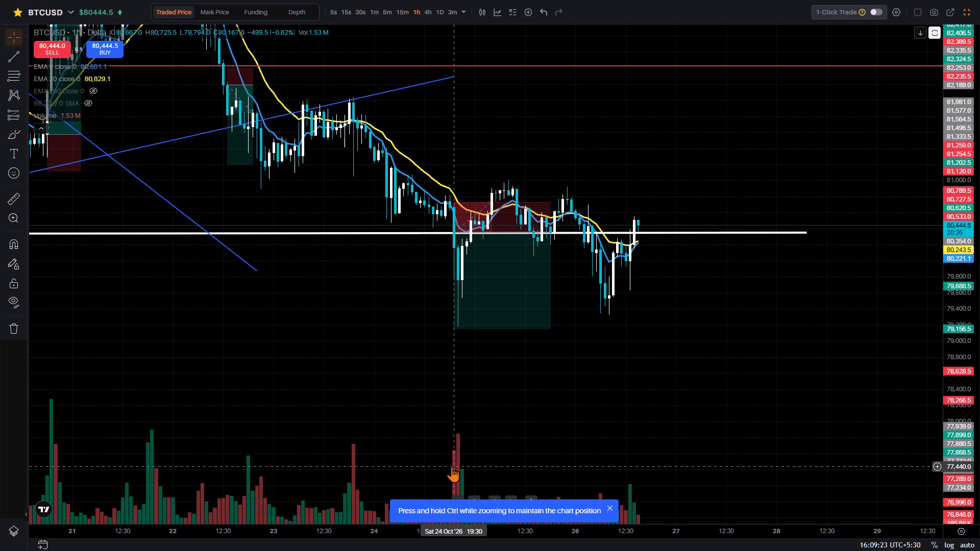
left_click(402, 13)
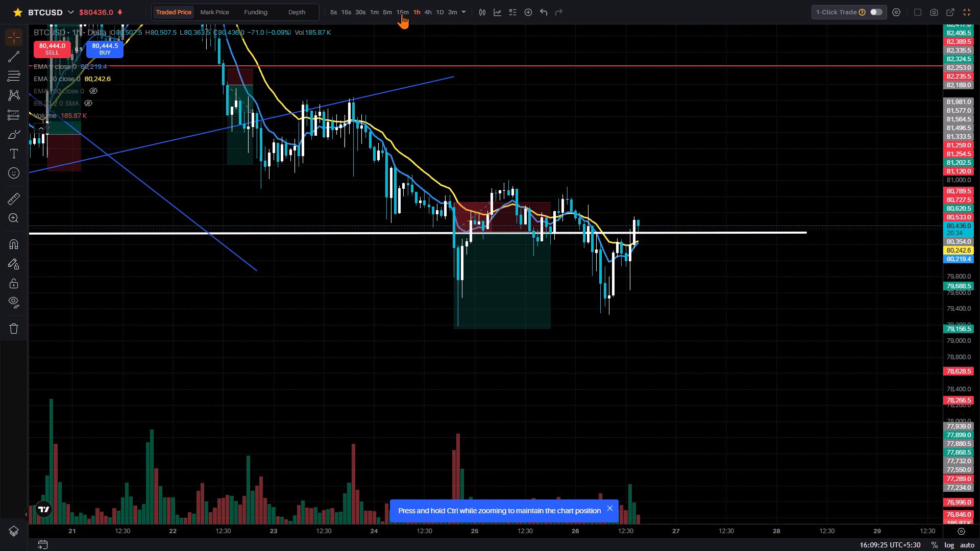
Examine the 15-minute price action from 23 to 26 October around the white horizontal line and the existing short position box.
scroll(737, 382, "down", 5)
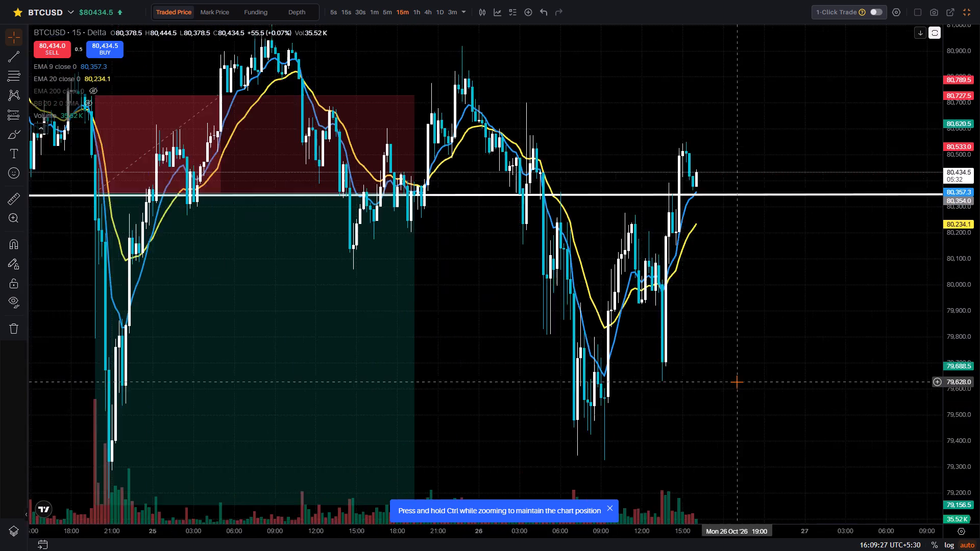
scroll(737, 382, "down", 2)
left_click_drag(649, 411, 623, 234)
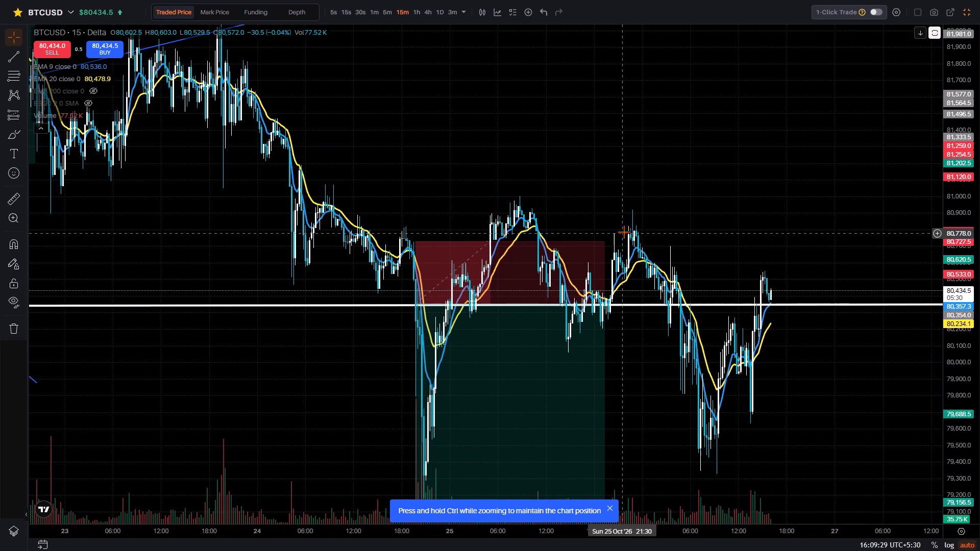
scroll(951, 236, "down", 4)
left_click_drag(830, 217, 822, 134)
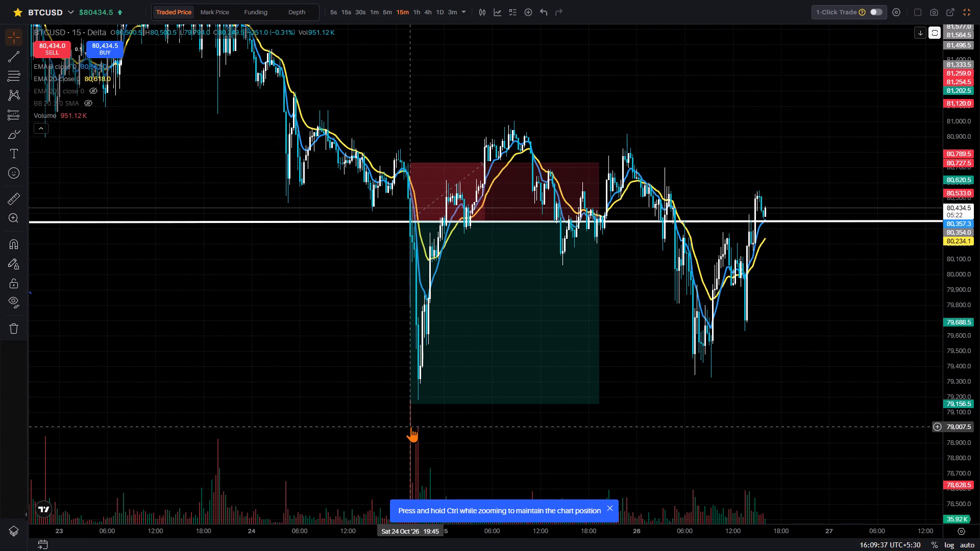
scroll(416, 426, "up", 1)
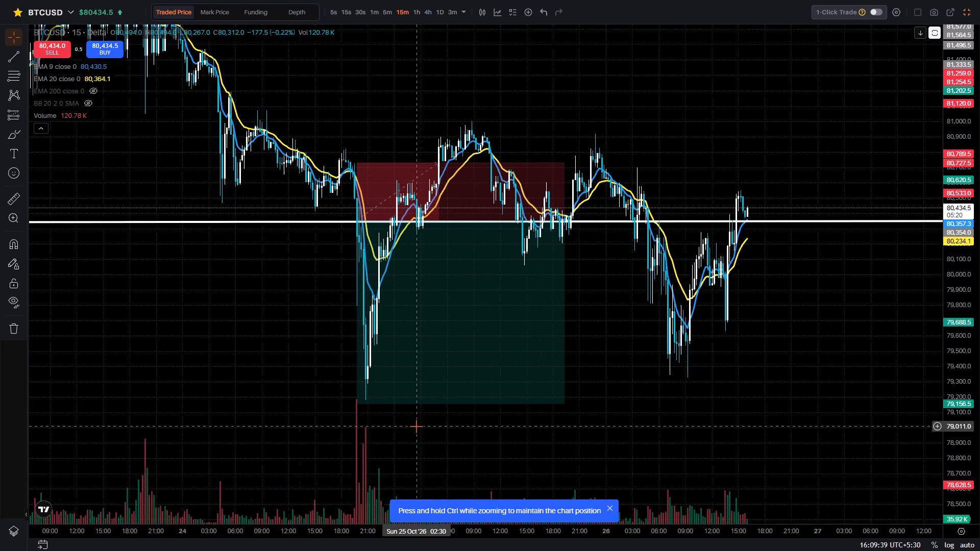
scroll(416, 426, "up", 2)
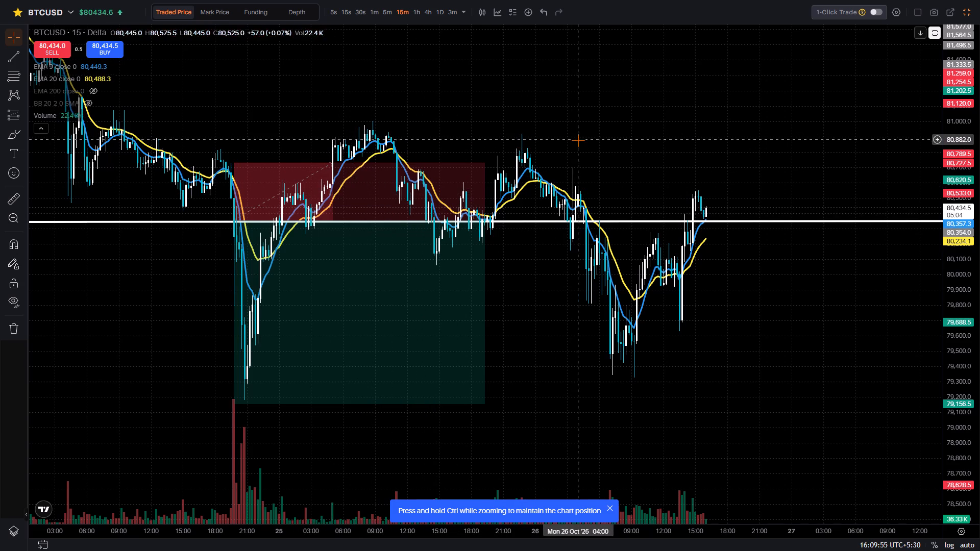
left_click_drag(619, 133, 391, 137)
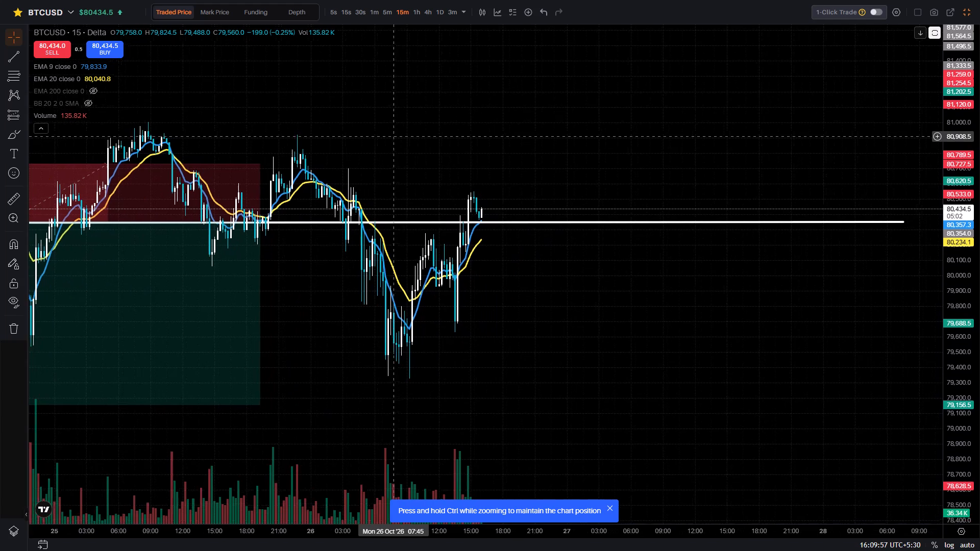
left_click_drag(391, 137, 390, 138)
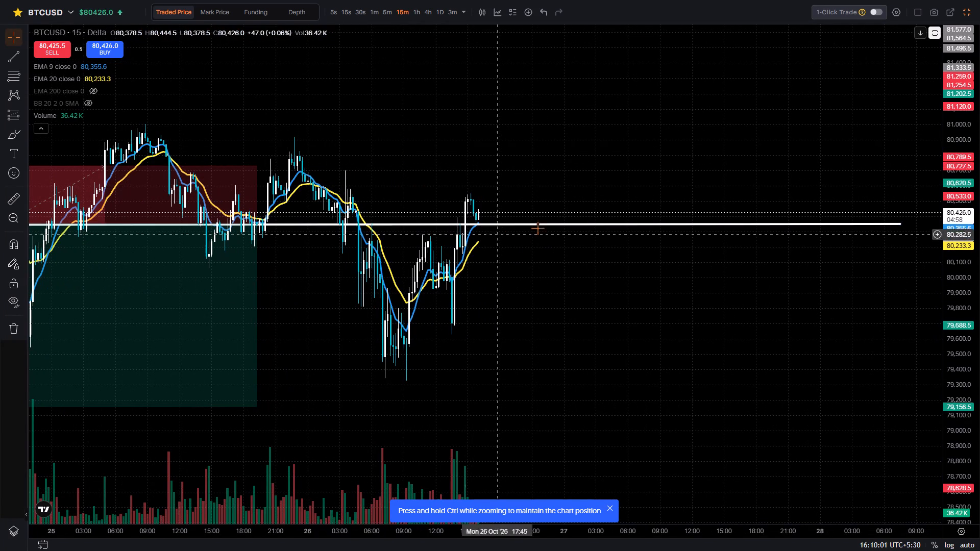
scroll(562, 240, "up", 2)
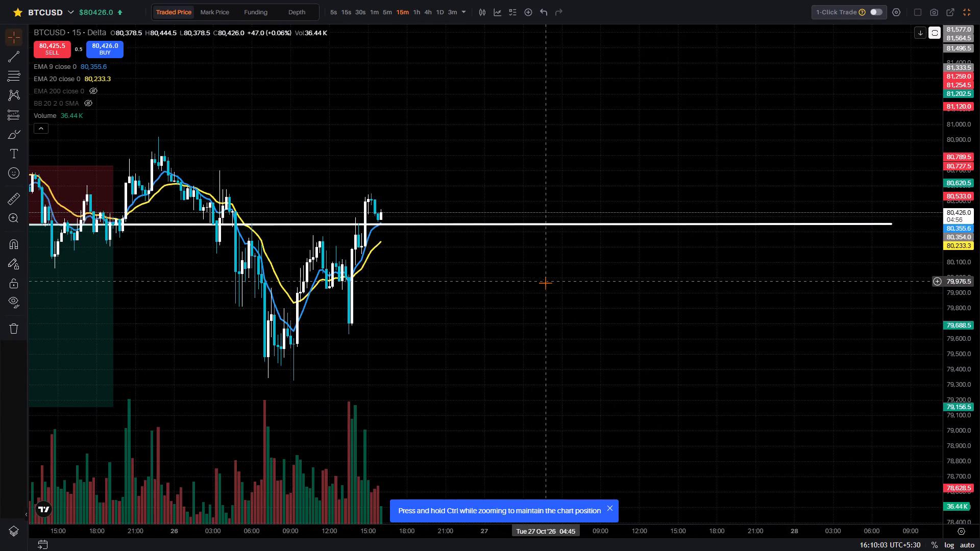
left_click_drag(546, 295, 551, 280)
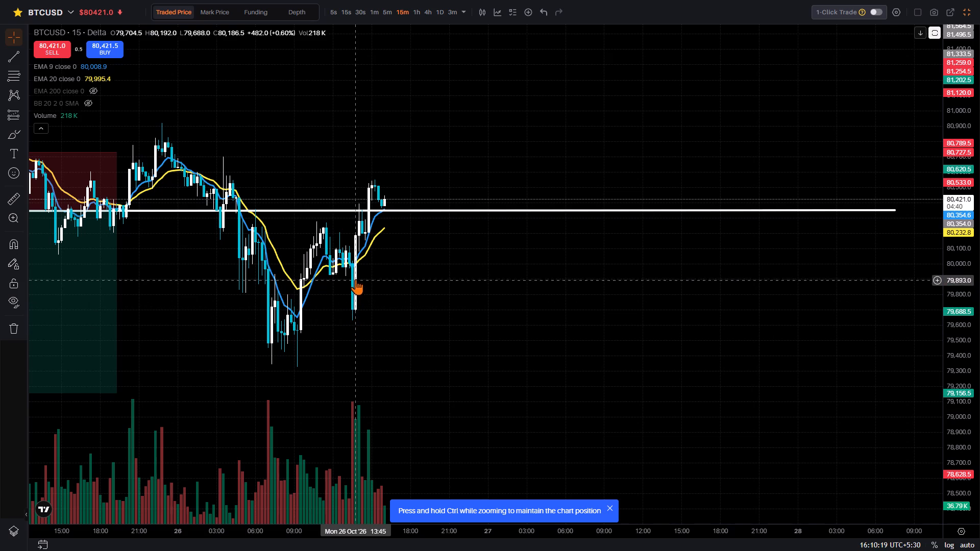
left_click(377, 263)
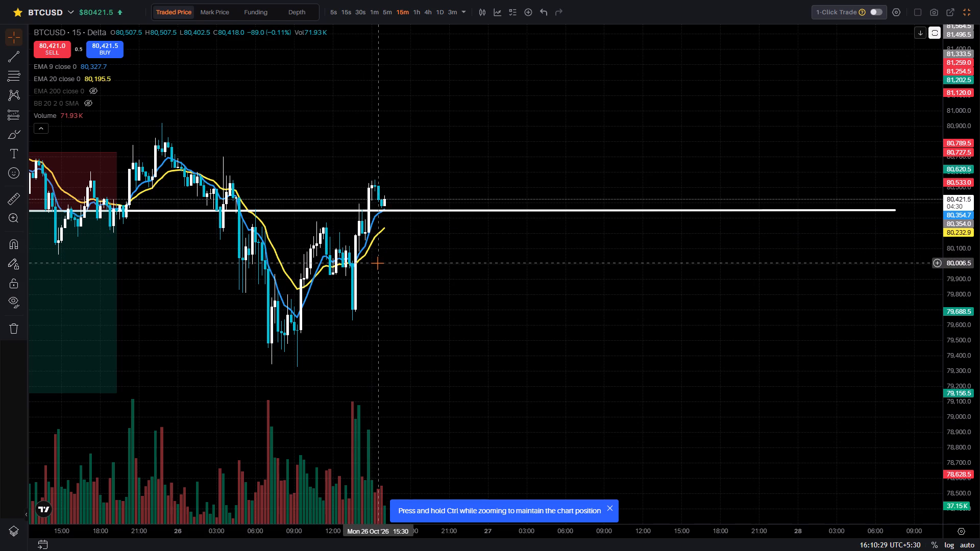
Add the text note "buy sl pendig" just below the latest candles, at about 79,936.5.
left_click(19, 152)
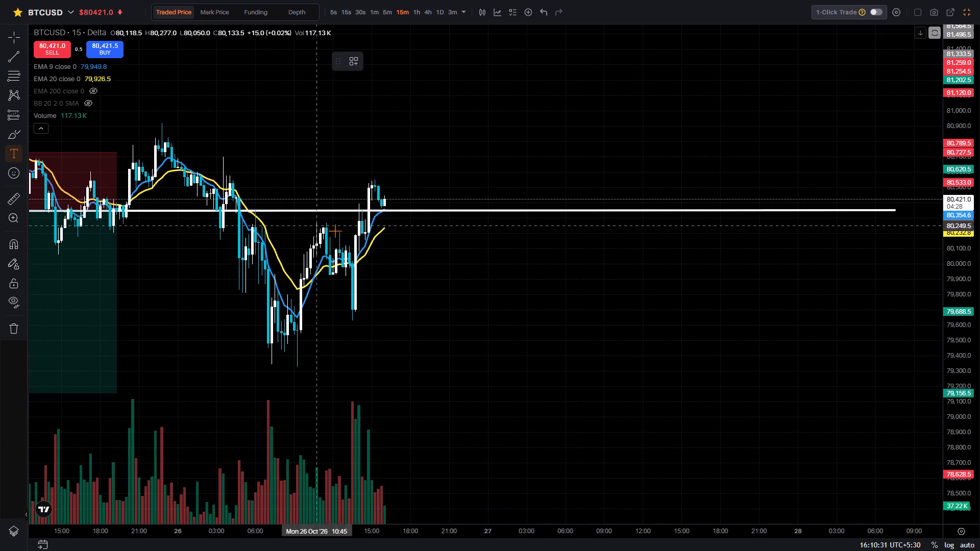
left_click(369, 273)
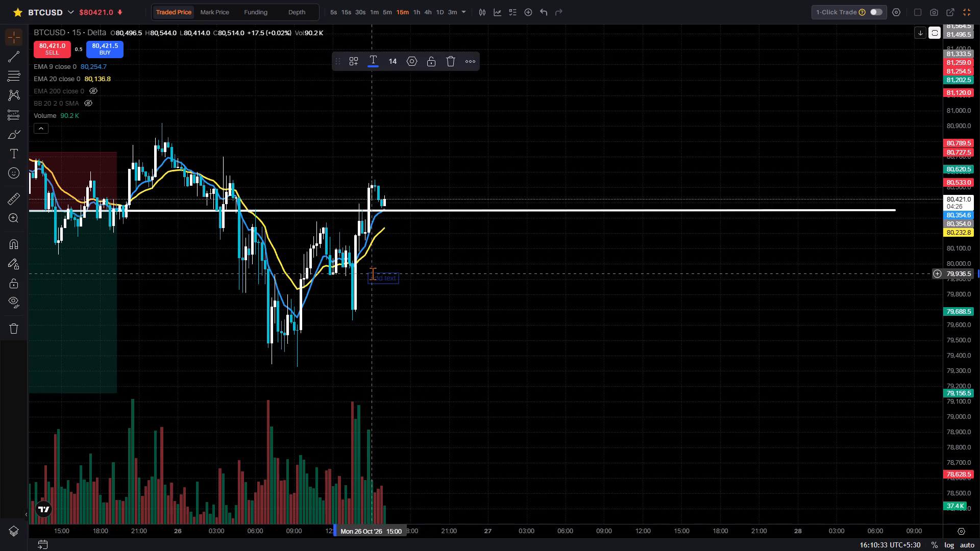
left_click(384, 278)
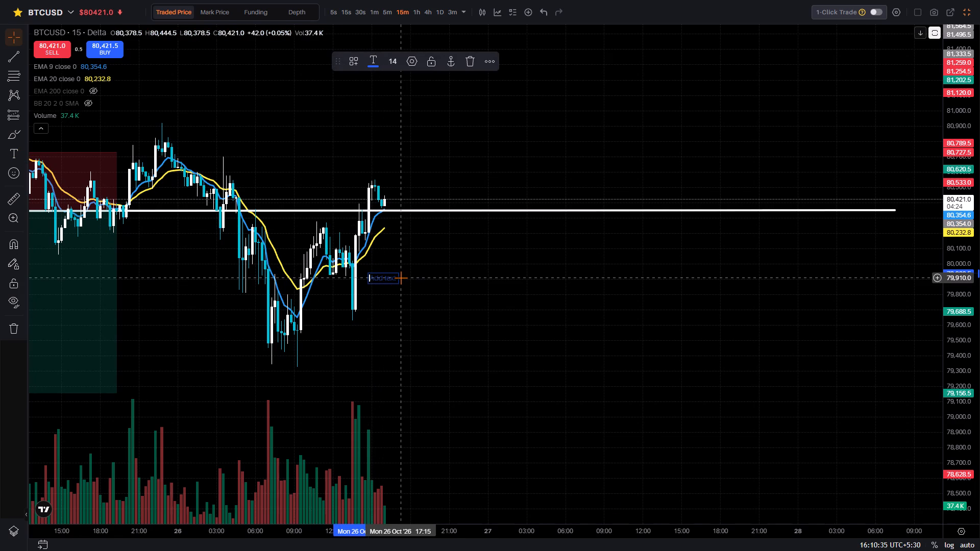
type("pe")
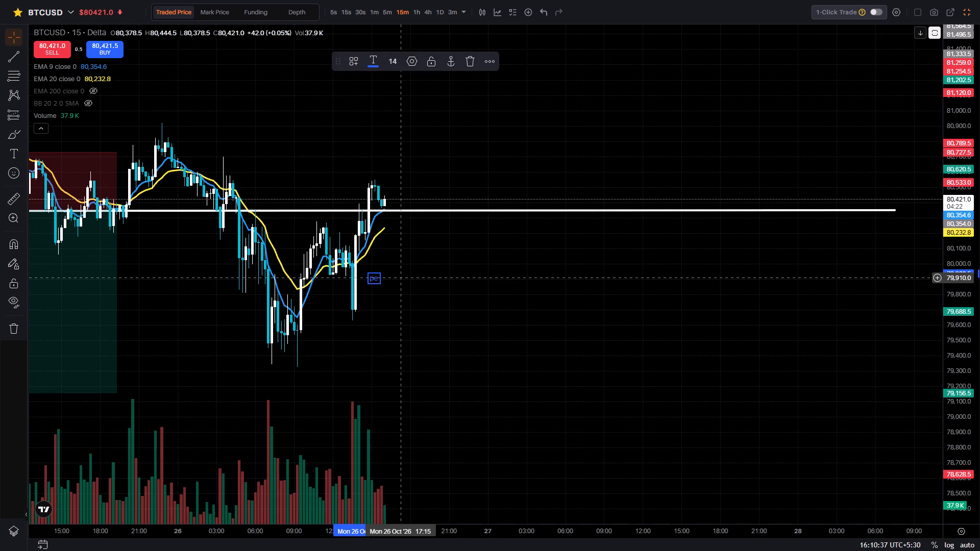
type("ndi")
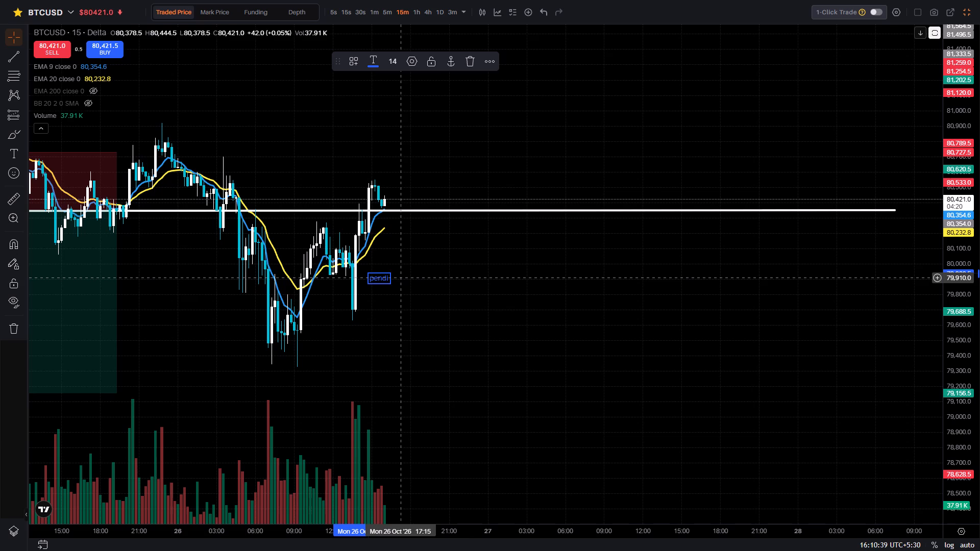
key("g")
key("Left")
key("Left")
key("Left")
key("Left")
key("Left")
key("Left")
key("Left")
key("Left")
key("space")
type("buy")
key("space")
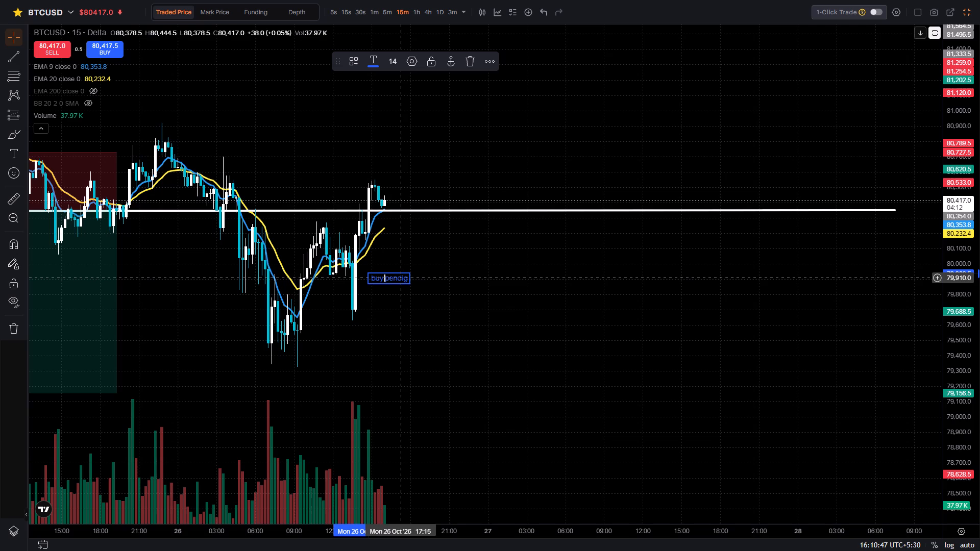
key("s")
type("l")
key("space")
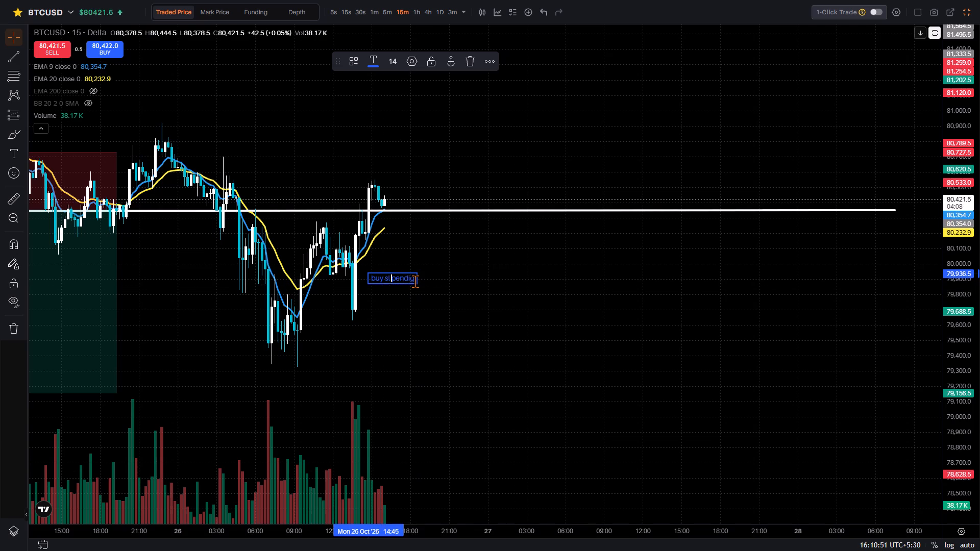
Change the text colour of the "buy sl pendig" note to yellow.
left_click(381, 57)
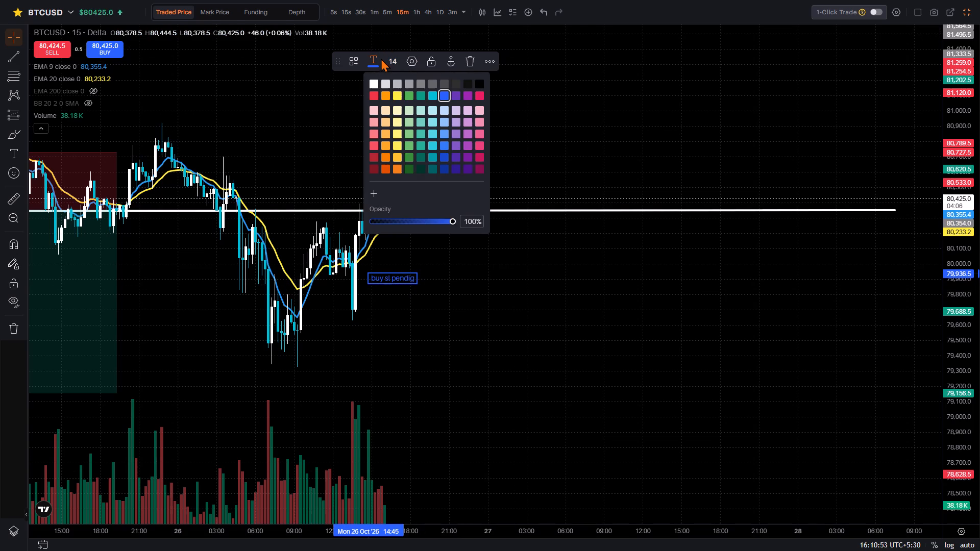
left_click(397, 92)
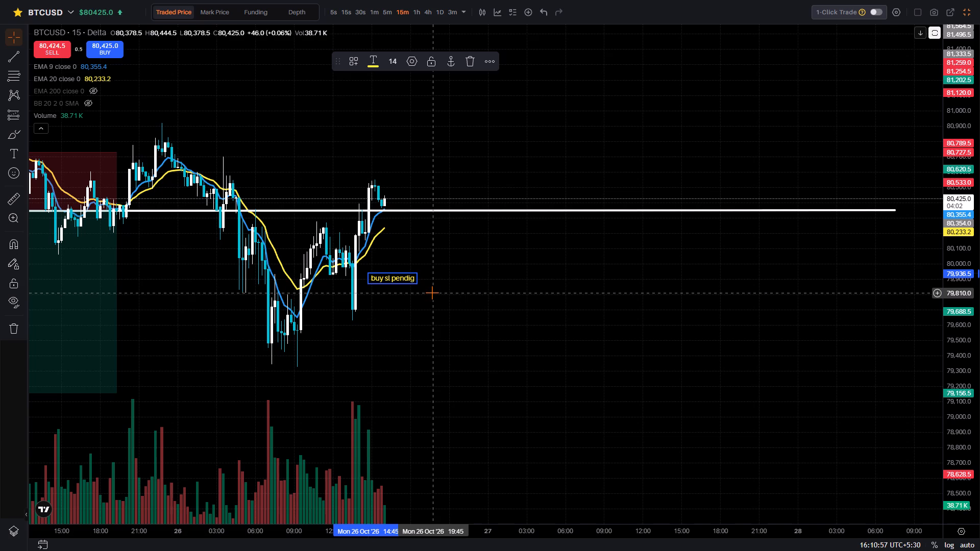
left_click(390, 300)
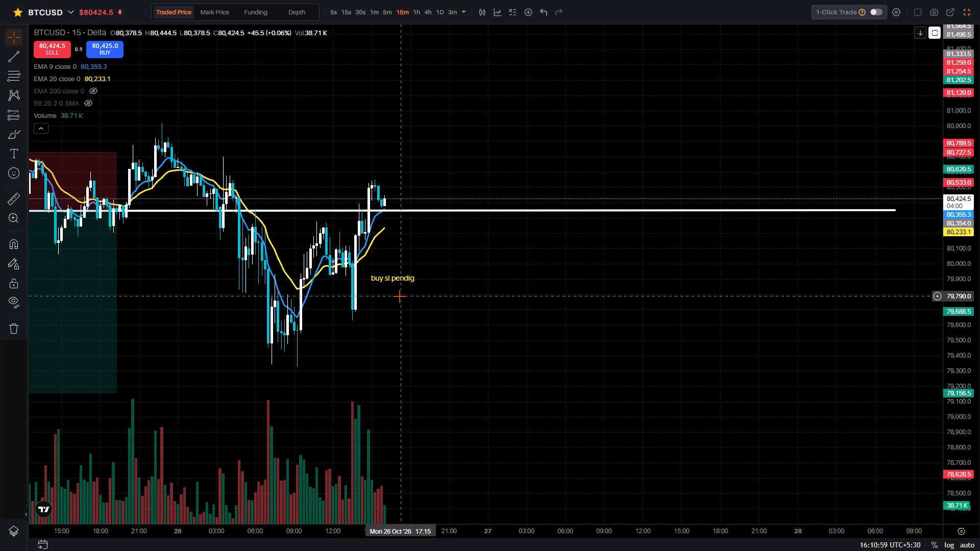
Place a Long Position on the white line at the 26 October 16:00 candle, with entry at about 80,352.5.
left_click_drag(399, 296, 374, 327)
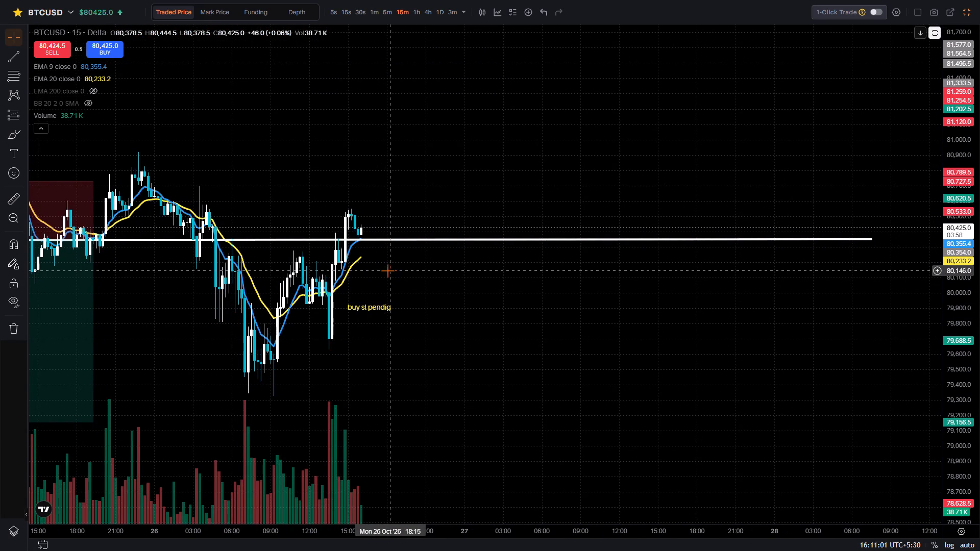
left_click_drag(387, 270, 380, 291)
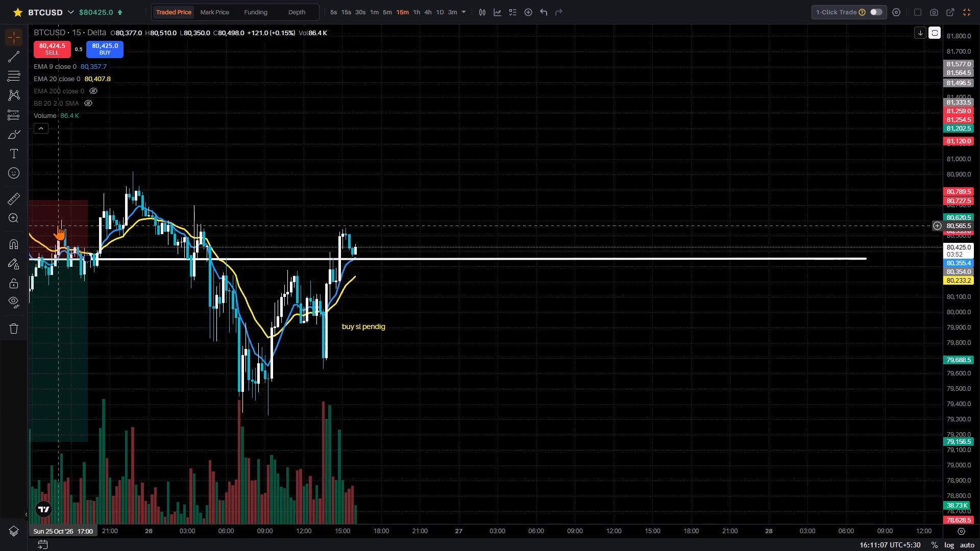
left_click_drag(358, 308, 359, 325)
left_click_drag(425, 226, 509, 237)
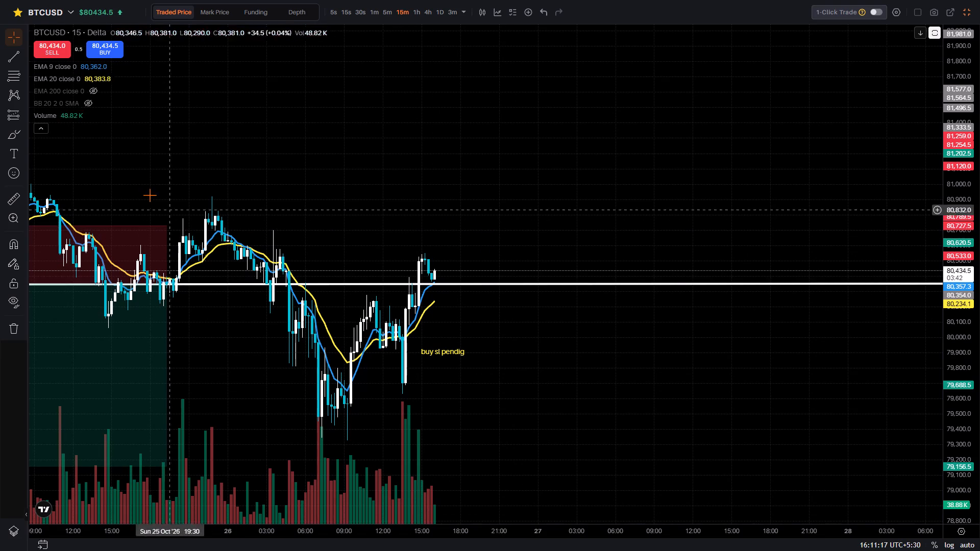
left_click(22, 117)
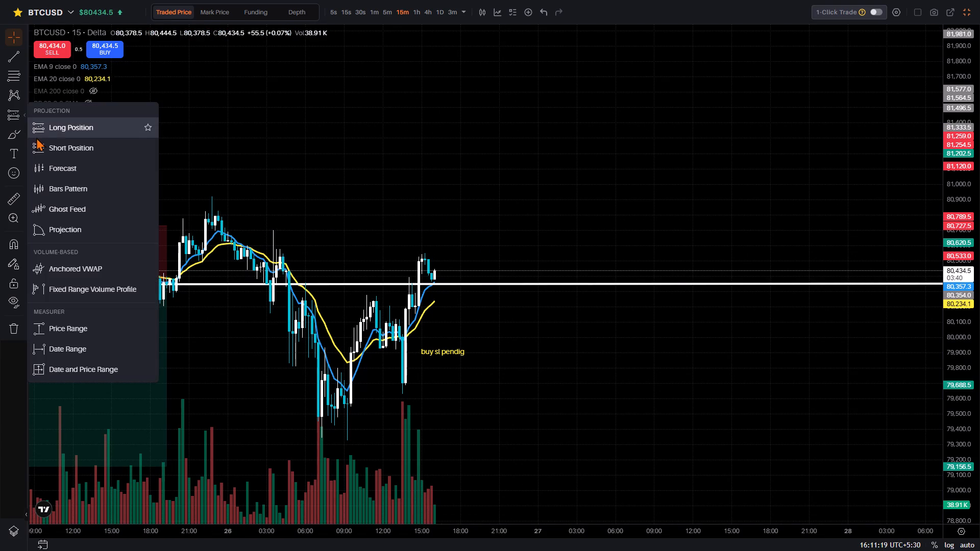
left_click(40, 145)
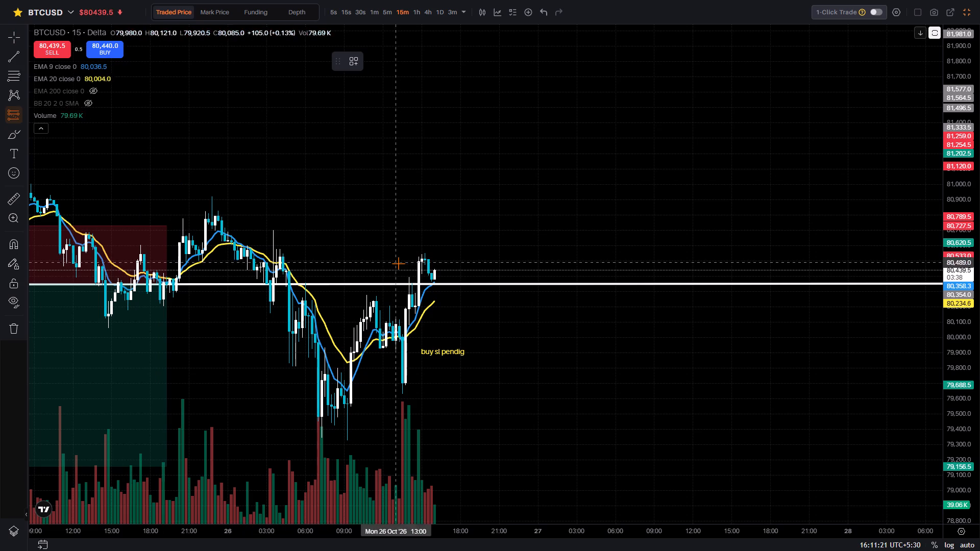
left_click(23, 117)
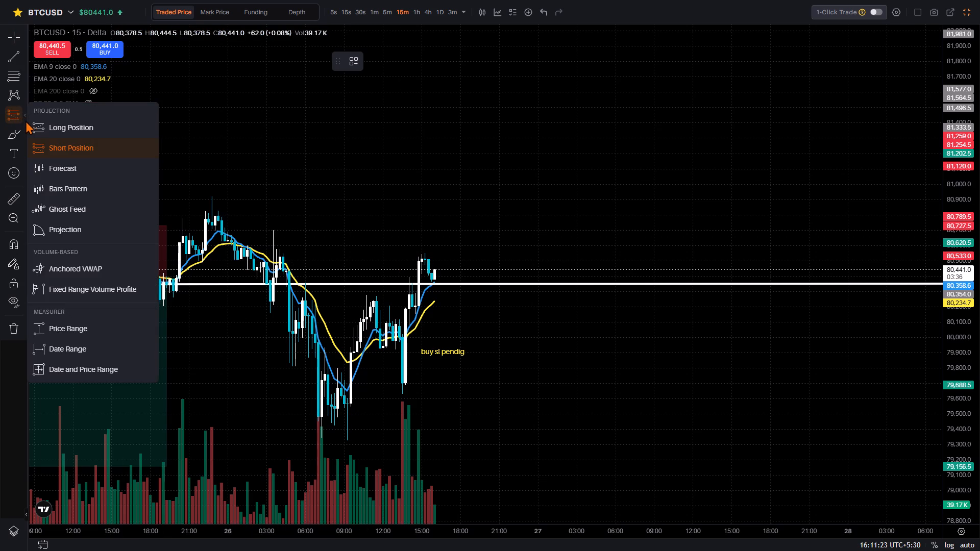
left_click(43, 128)
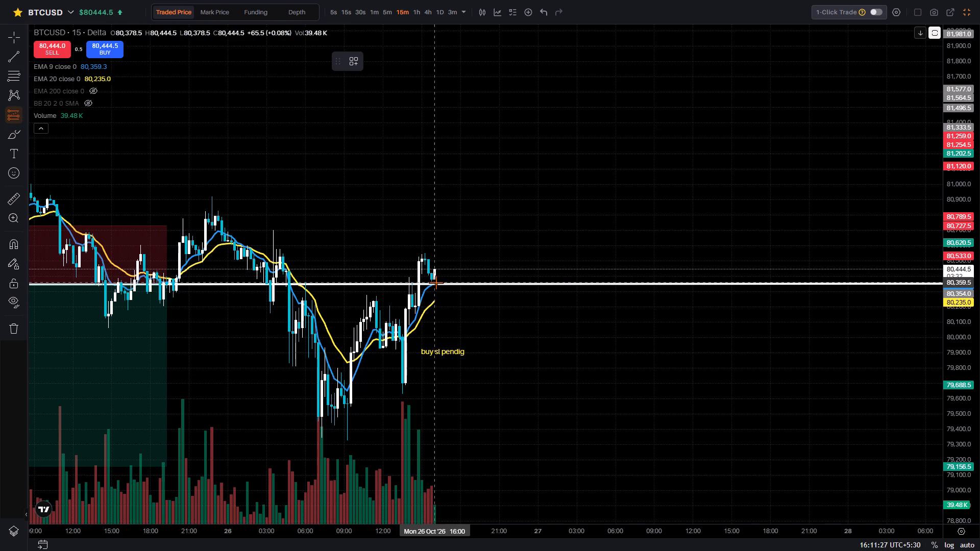
left_click(434, 283)
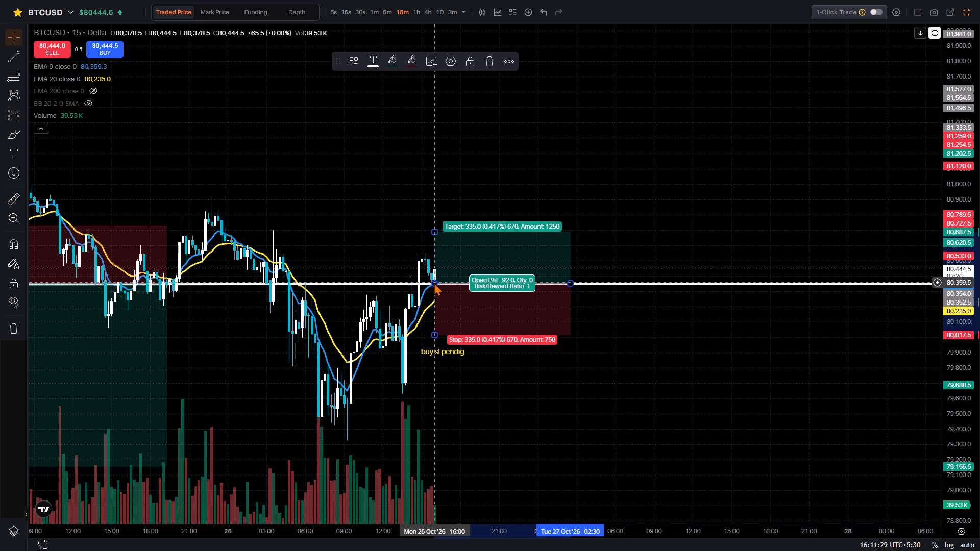
Raise the long position's stop level to about 80,096, which is 256.5 below the entry.
left_click_drag(435, 336, 432, 326)
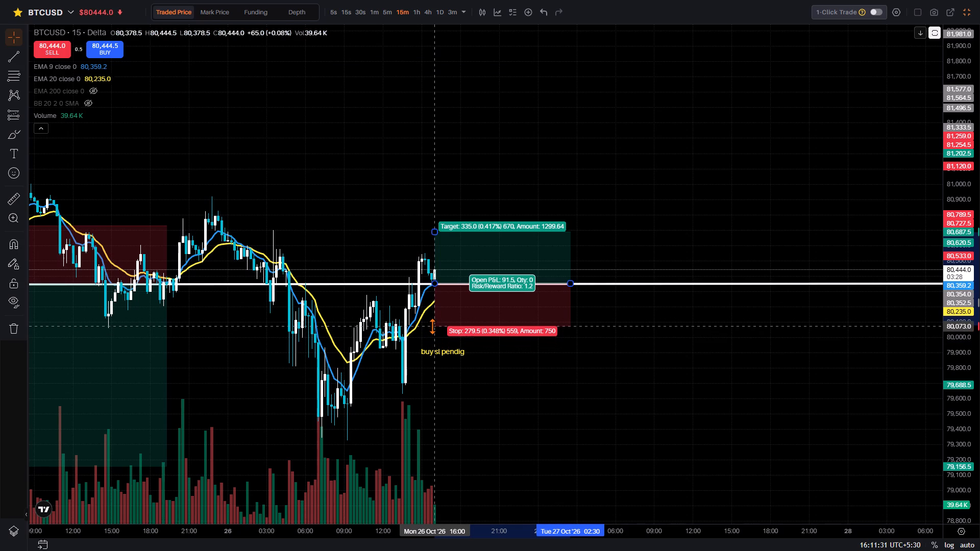
left_click_drag(432, 326, 433, 322)
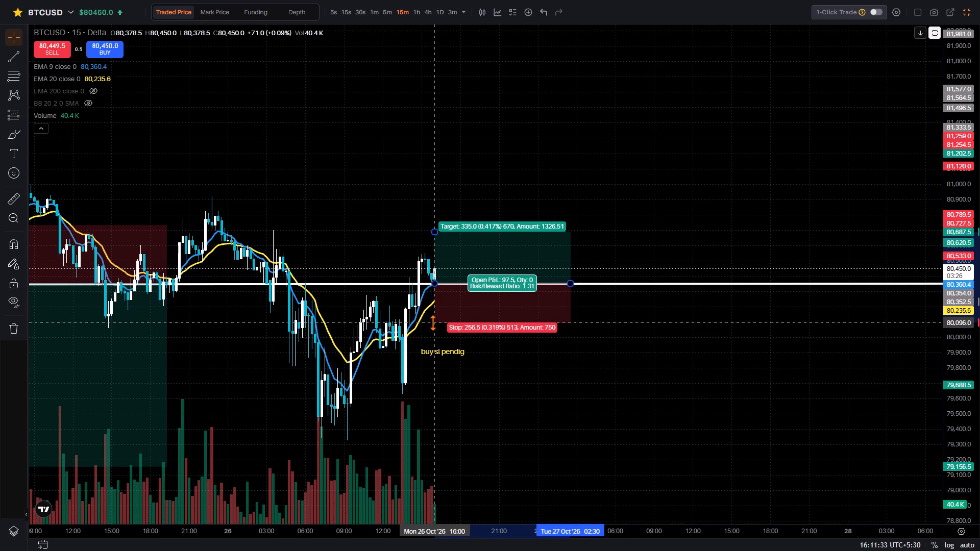
Lower the long position's stop level to about 80,086, which is 266.5 below the entry.
left_click_drag(433, 322, 434, 324)
Raise the long position's target level to about 81,188.5, which is 836 above the entry.
scroll(304, 267, "down", 4)
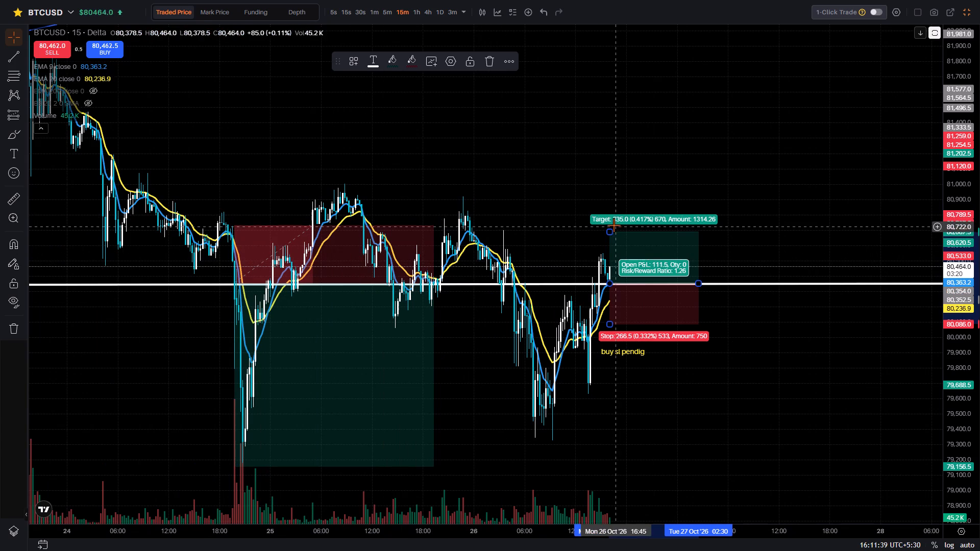
left_click_drag(610, 236, 615, 210)
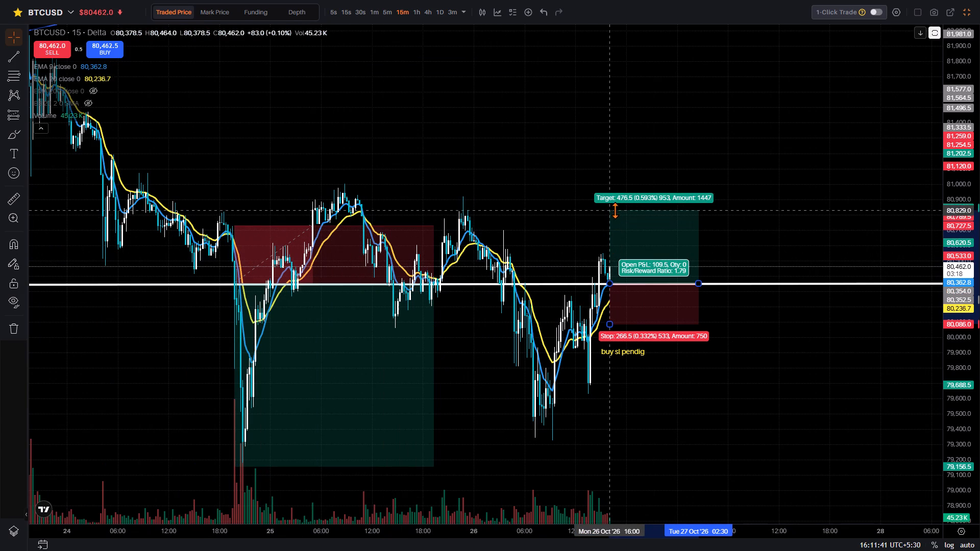
left_click_drag(615, 210, 617, 161)
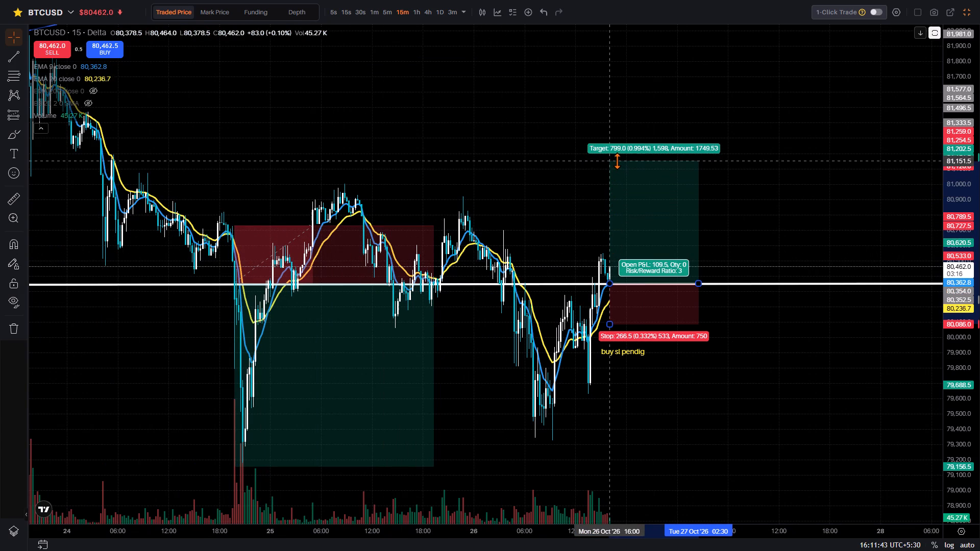
left_click_drag(617, 161, 619, 155)
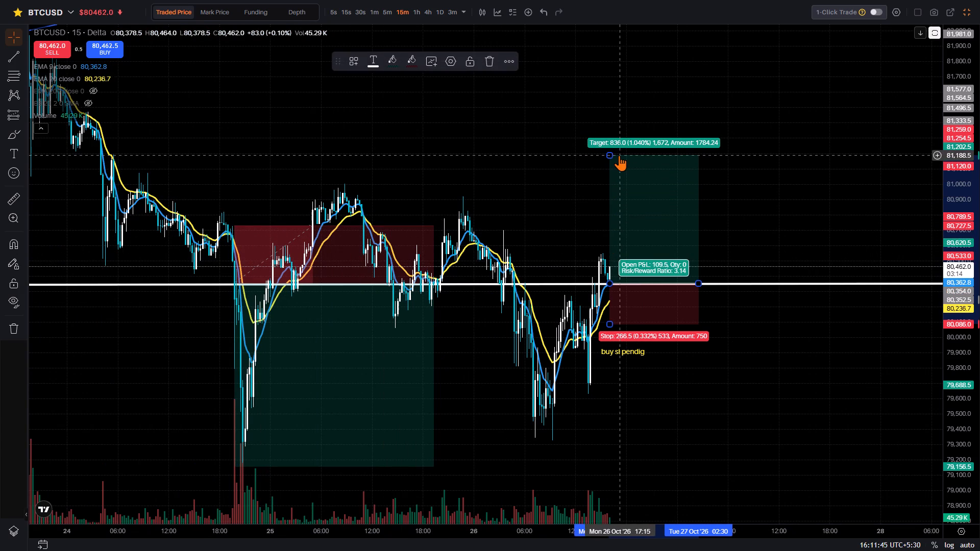
Resize the long position's time span so that it ends at about 27 October 00:00, and deselect it.
left_click_drag(698, 283, 702, 281)
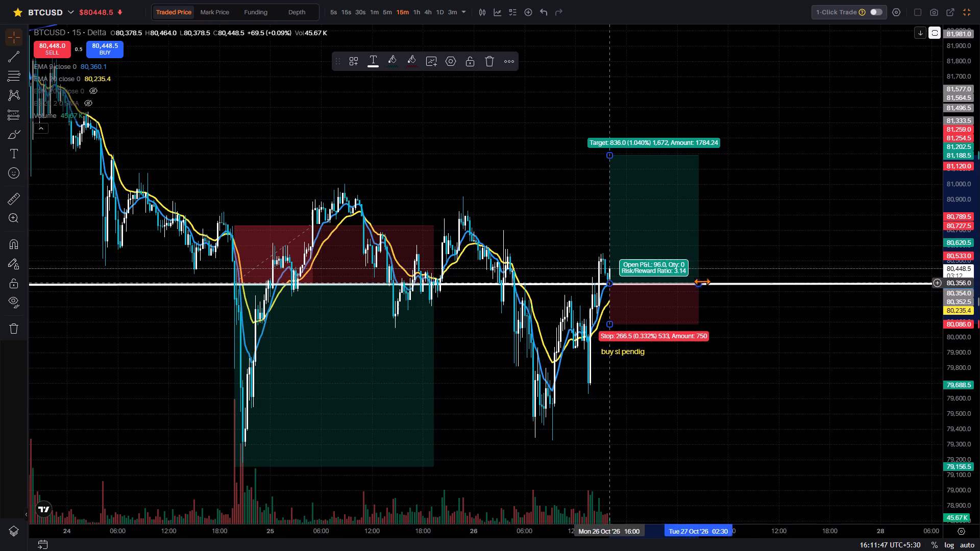
left_click_drag(702, 281, 734, 283)
left_click_drag(752, 225, 732, 217)
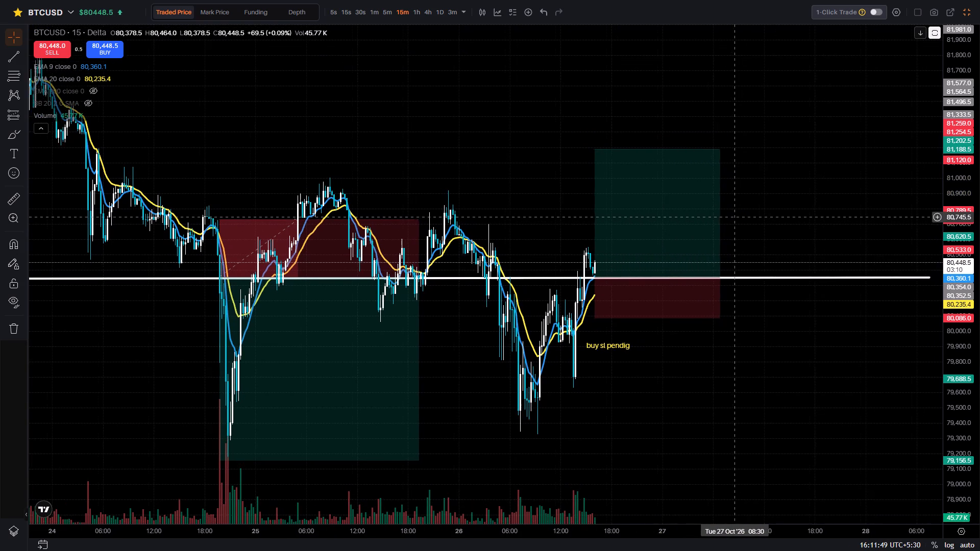
left_click_drag(732, 217, 713, 220)
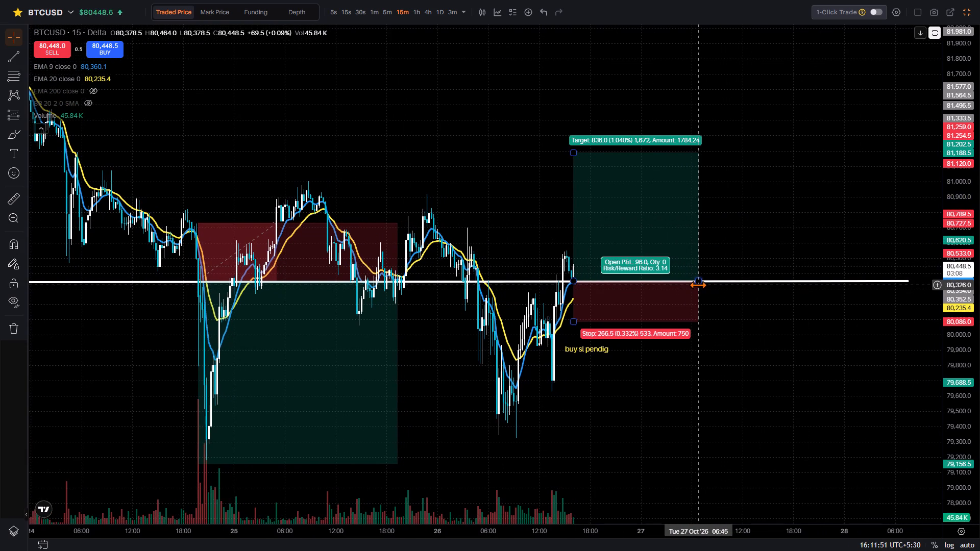
left_click_drag(698, 285, 640, 283)
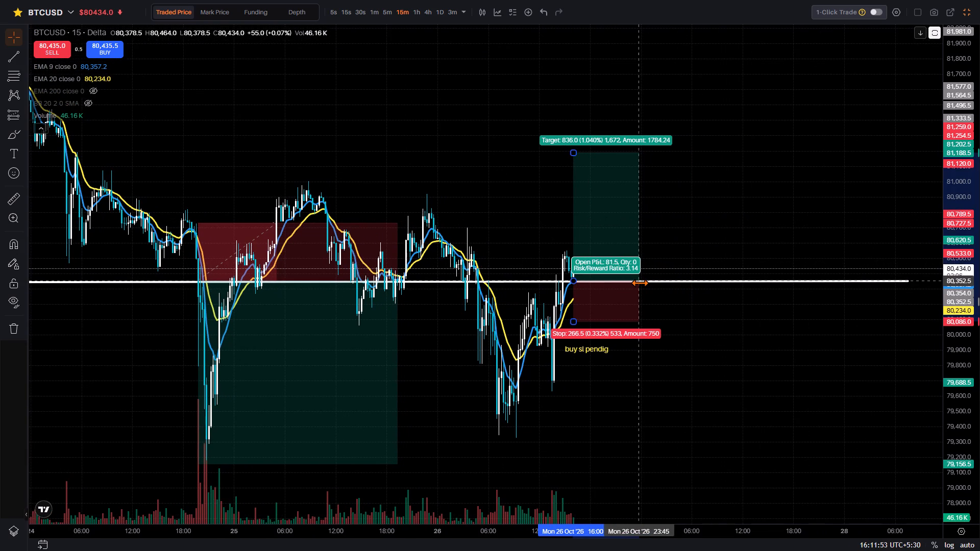
left_click_drag(640, 283, 641, 283)
left_click(654, 236)
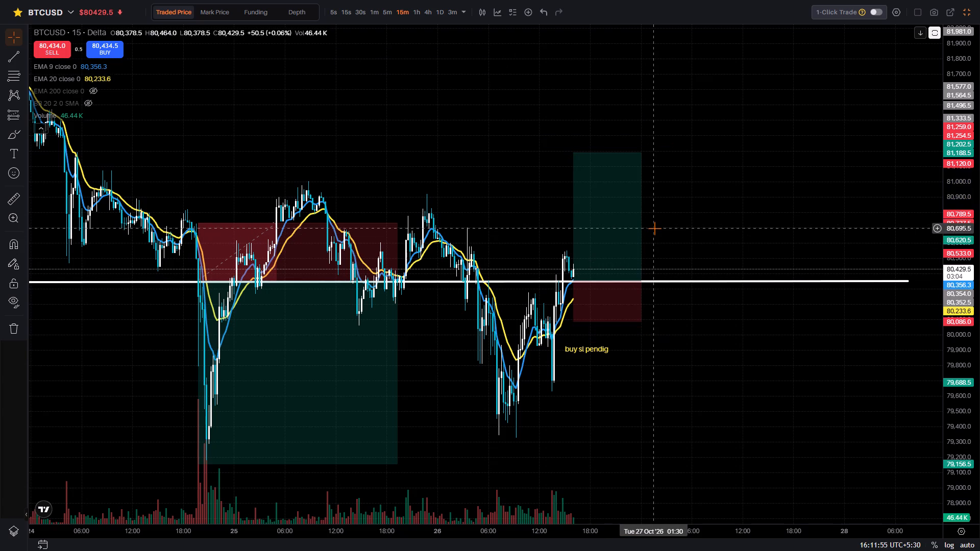
Exit the chart's full-screen view and bring the latest candles and the long position back into the smaller chart.
scroll(656, 223, "up", 4)
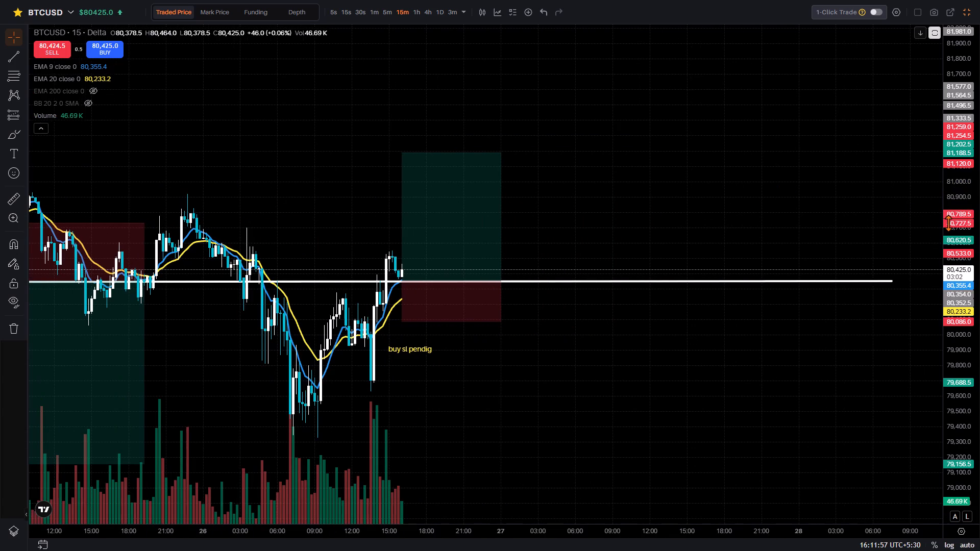
scroll(948, 223, "down", 2)
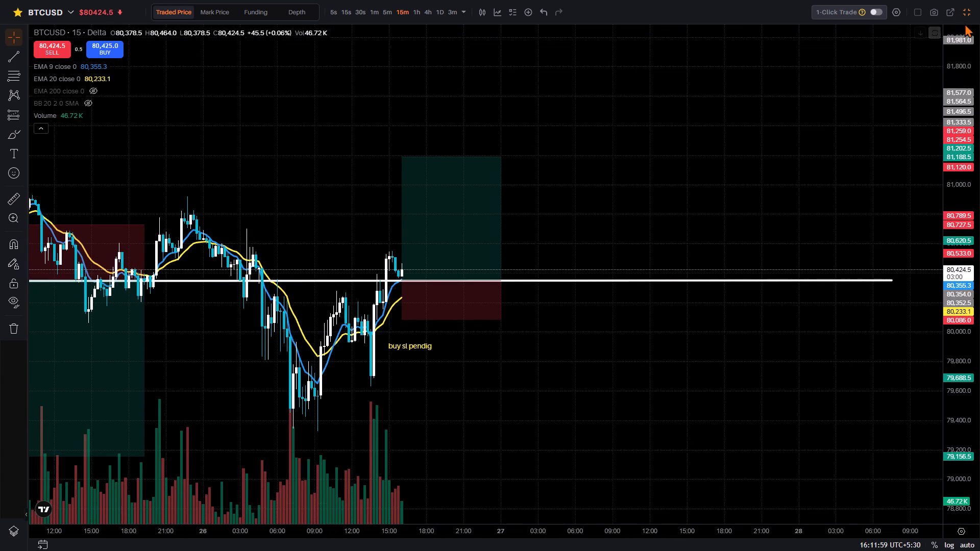
left_click(969, 12)
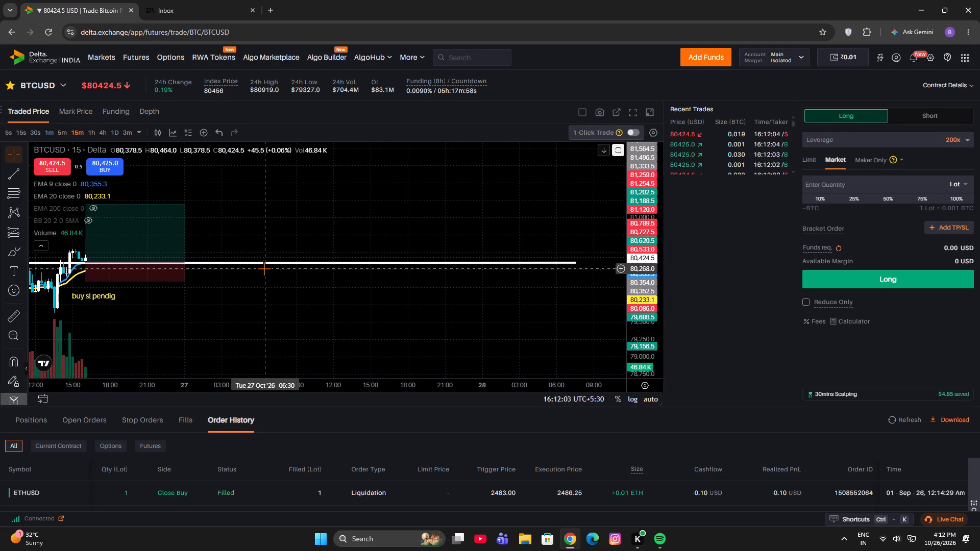
scroll(265, 268, "down", 3)
left_click_drag(312, 324, 315, 323)
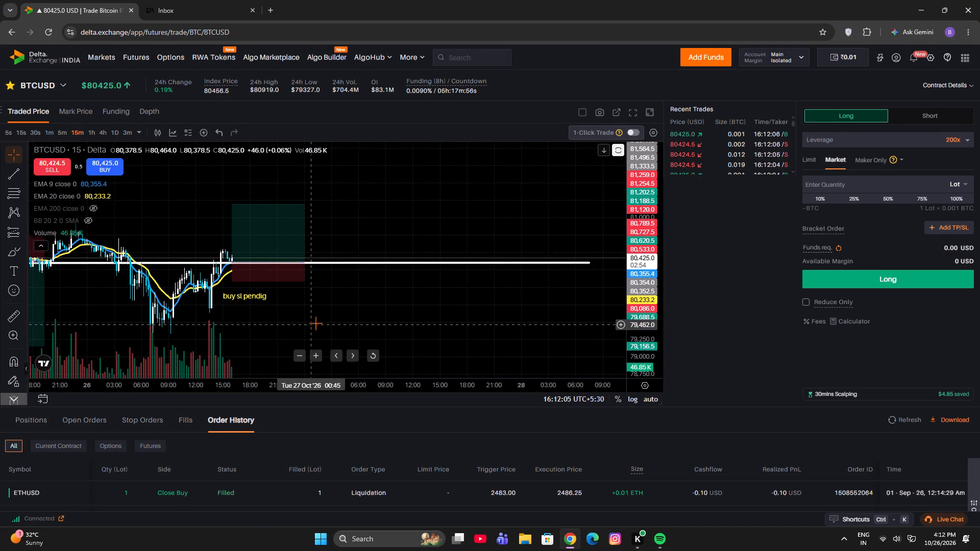
left_click_drag(315, 323, 390, 257)
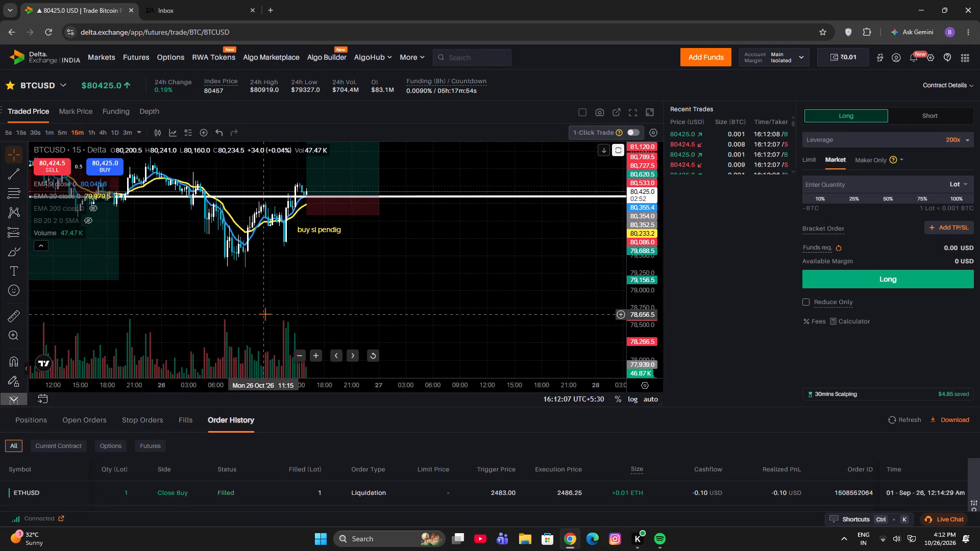
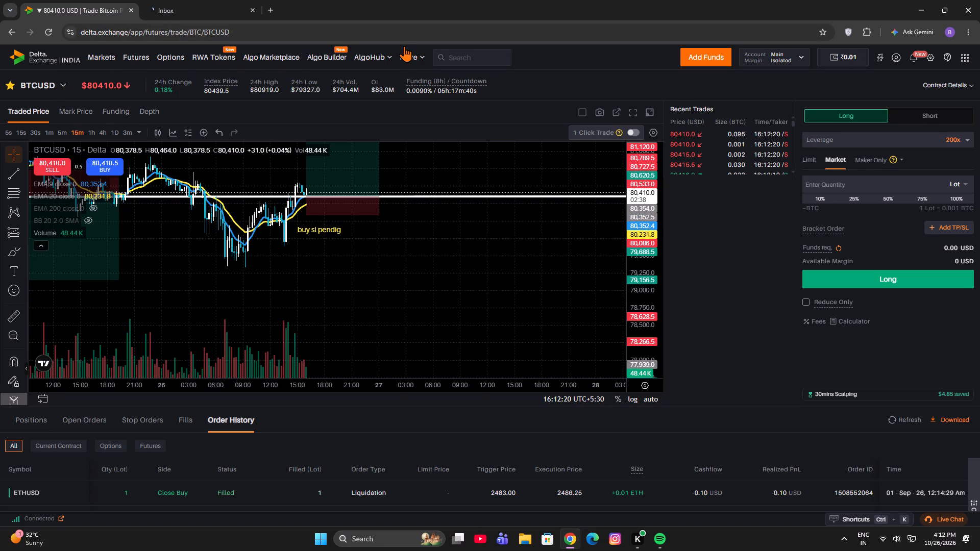
Switch to the Delta Exchange demo trading site and open the BTCUSD perpetual contract from its futures list.
left_click(447, 218)
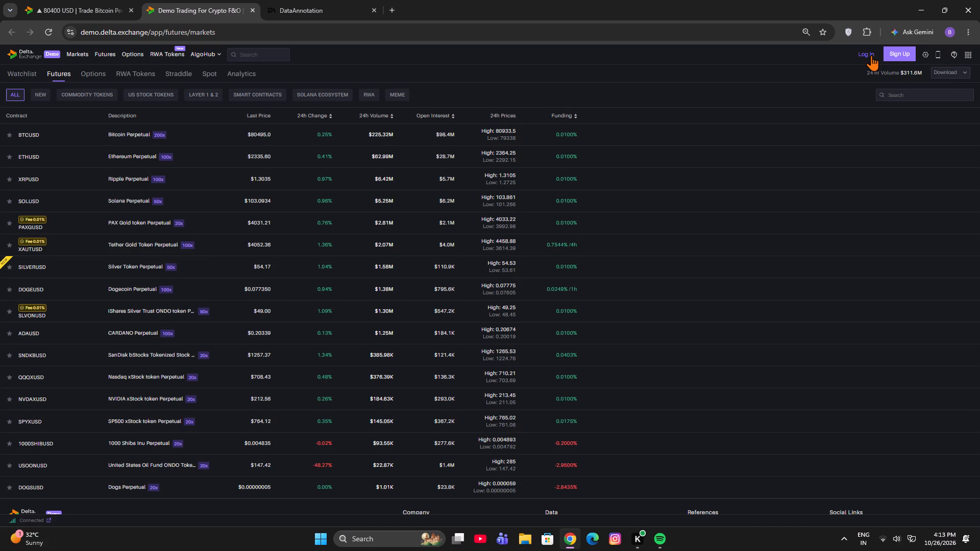
left_click(32, 134)
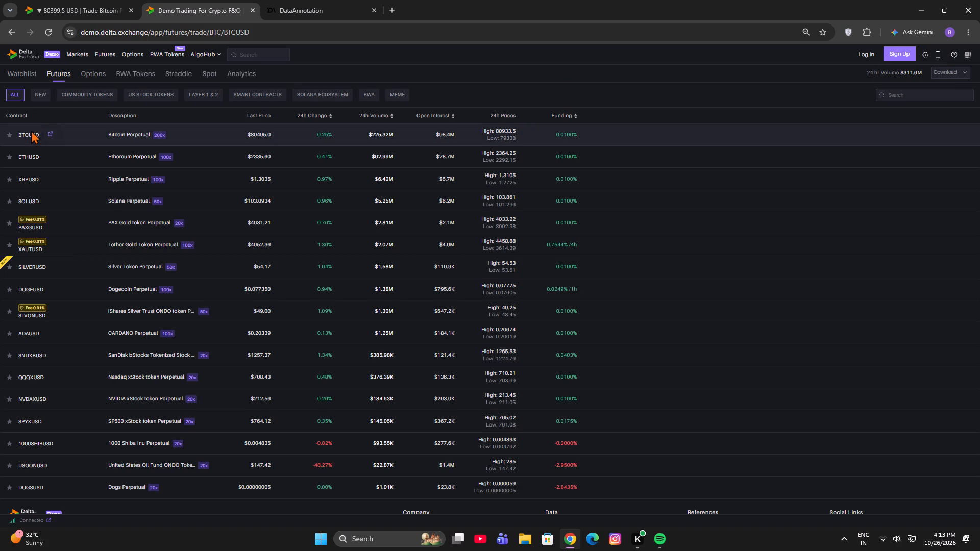
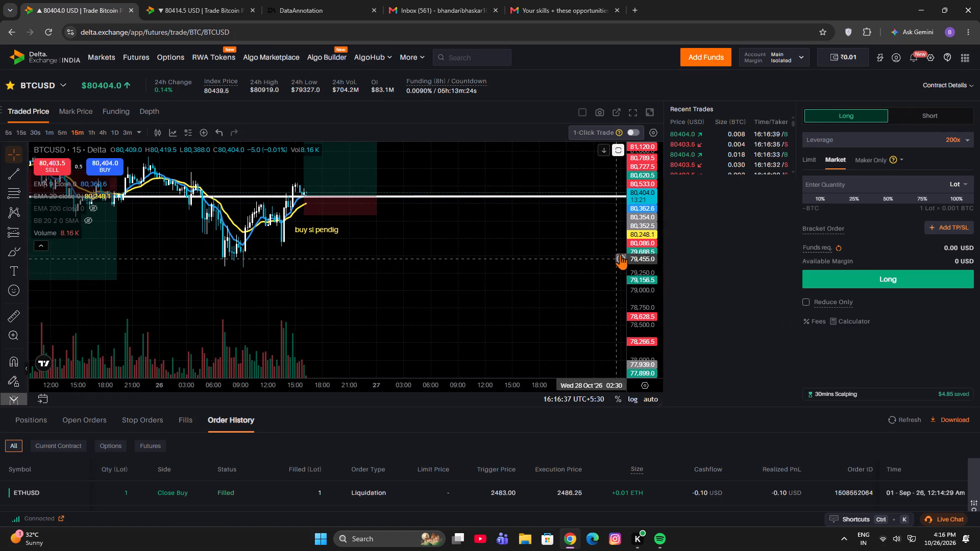
Switch to the demo BTCUSD page and open a 233-lot long position at market using 100% of the available margin.
scroll(624, 252, "up", 14)
left_click_drag(444, 240, 482, 334)
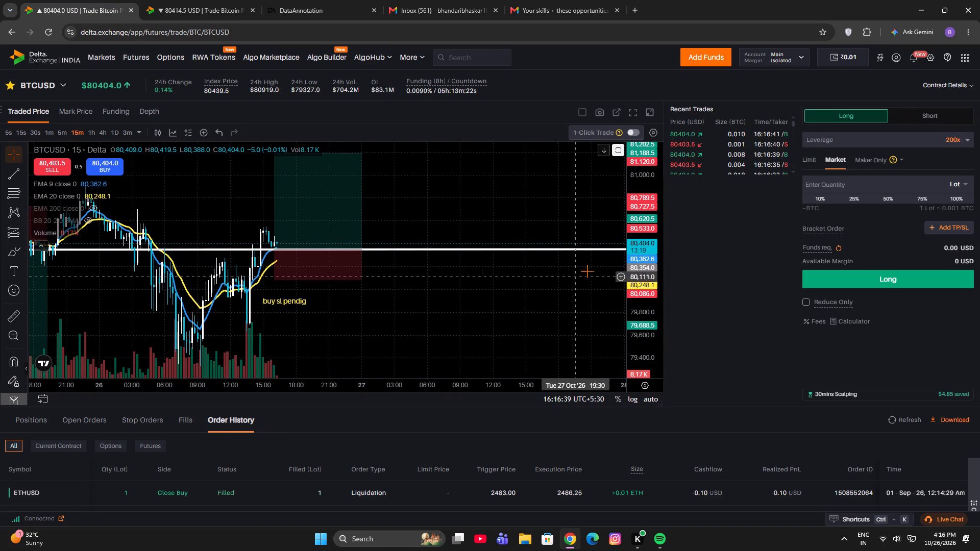
scroll(606, 259, "up", 20)
scroll(606, 259, "up", 11)
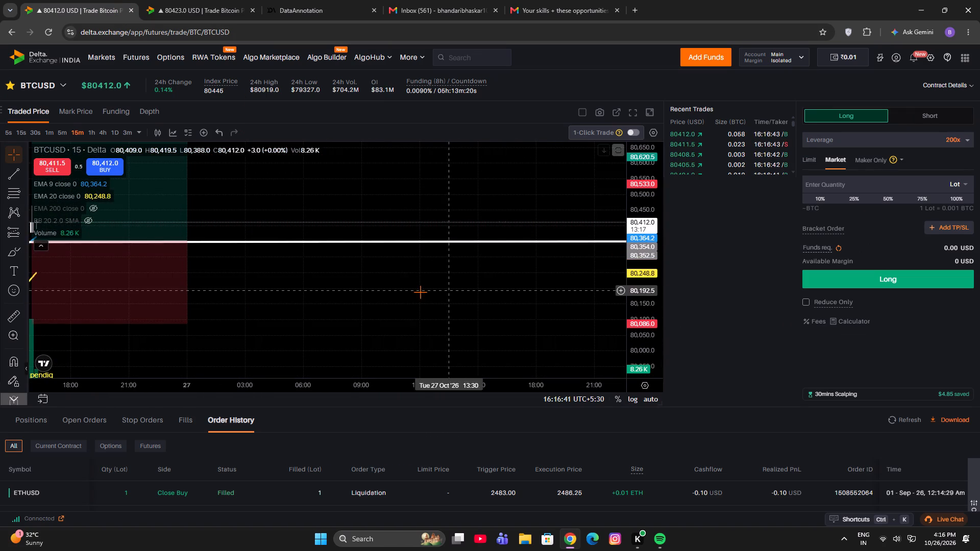
left_click_drag(379, 292, 555, 328)
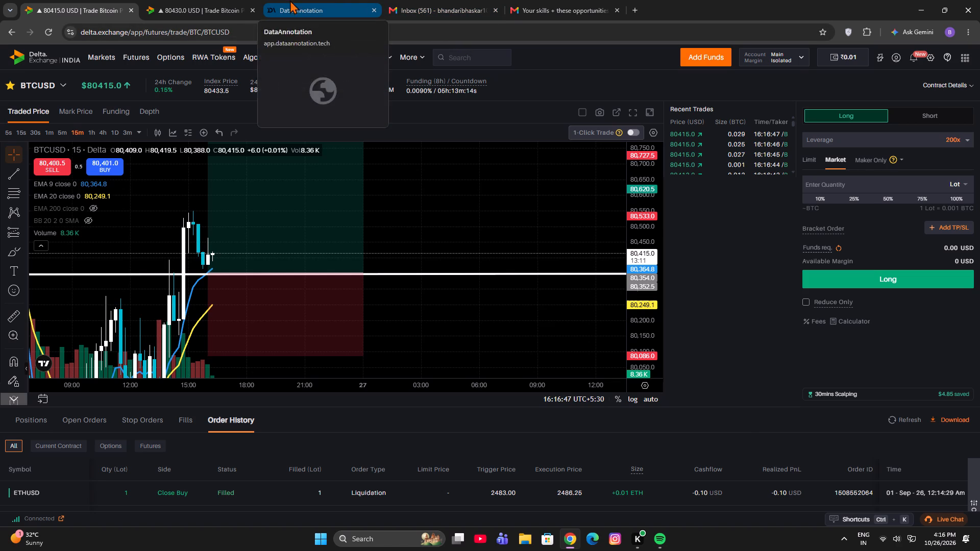
left_click(208, 0)
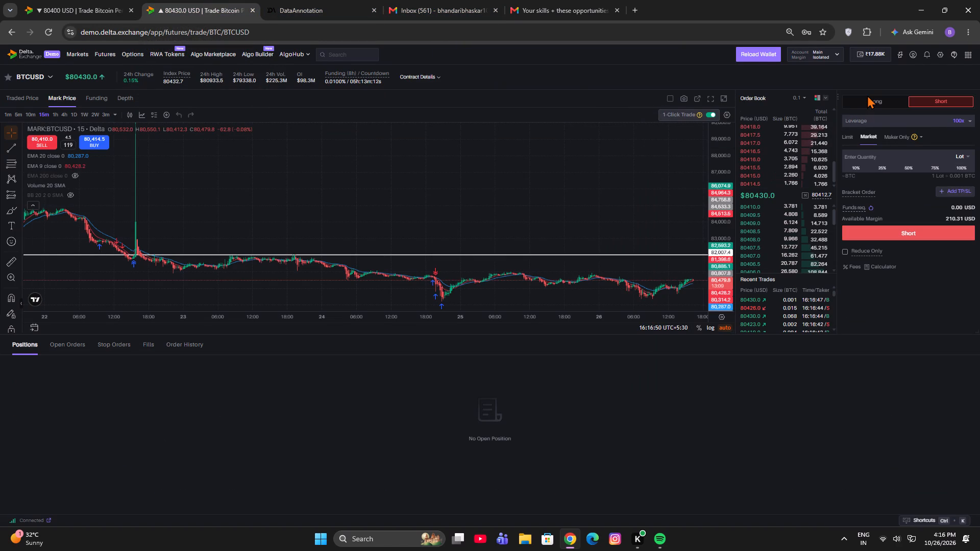
left_click(867, 95)
left_click(884, 103)
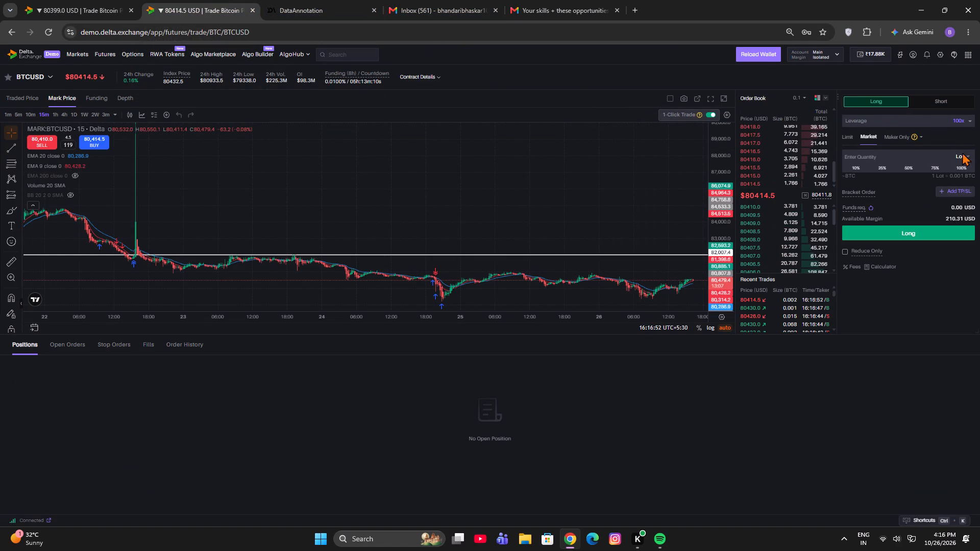
left_click(965, 165)
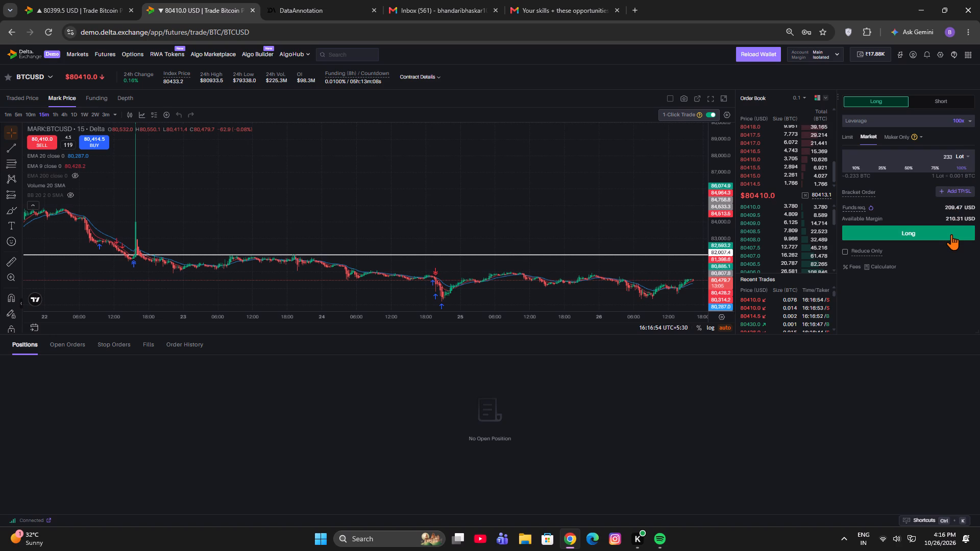
left_click(951, 234)
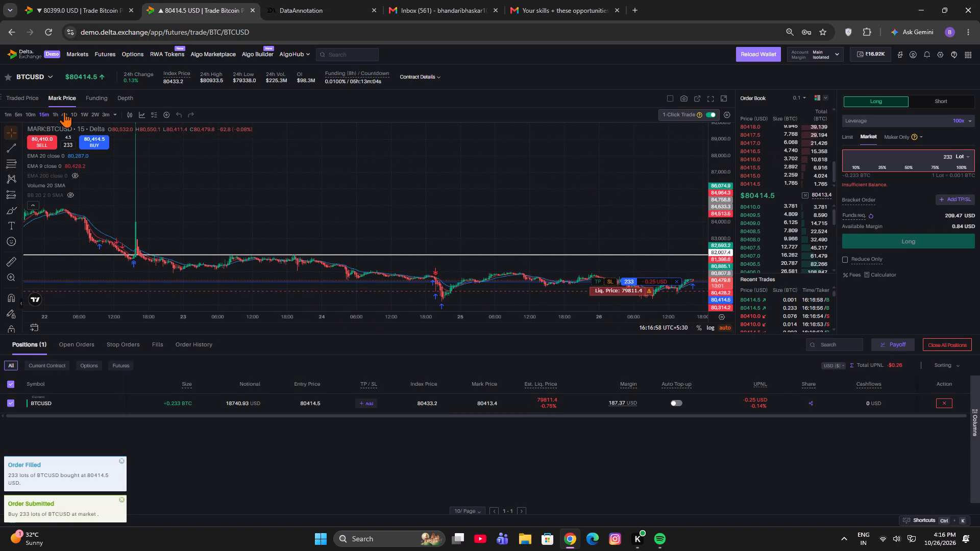
Examine the open long position on the 15-minute demo chart against the recent candles, EMAs and liquidation price.
scroll(496, 252, "up", 5)
scroll(619, 251, "up", 8)
scroll(683, 236, "up", 2)
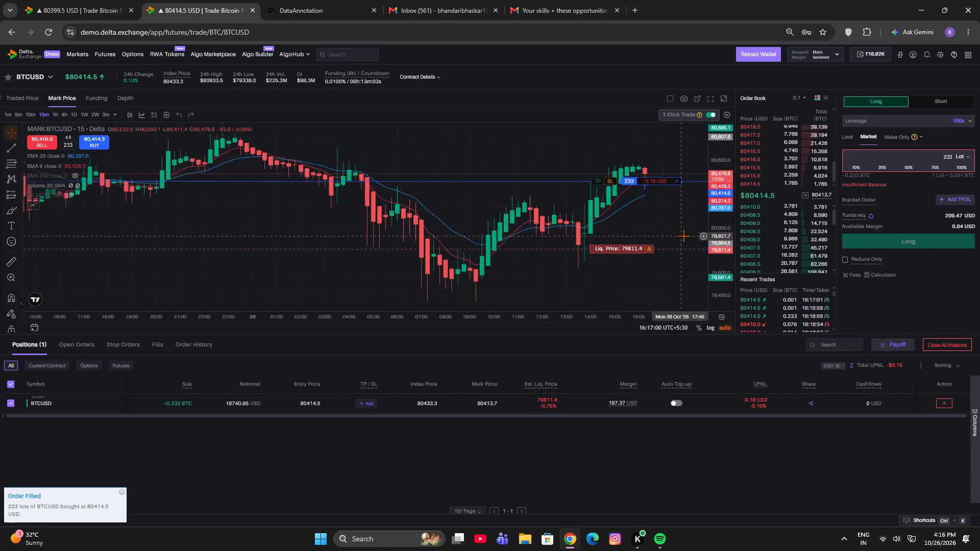
scroll(683, 236, "up", 2)
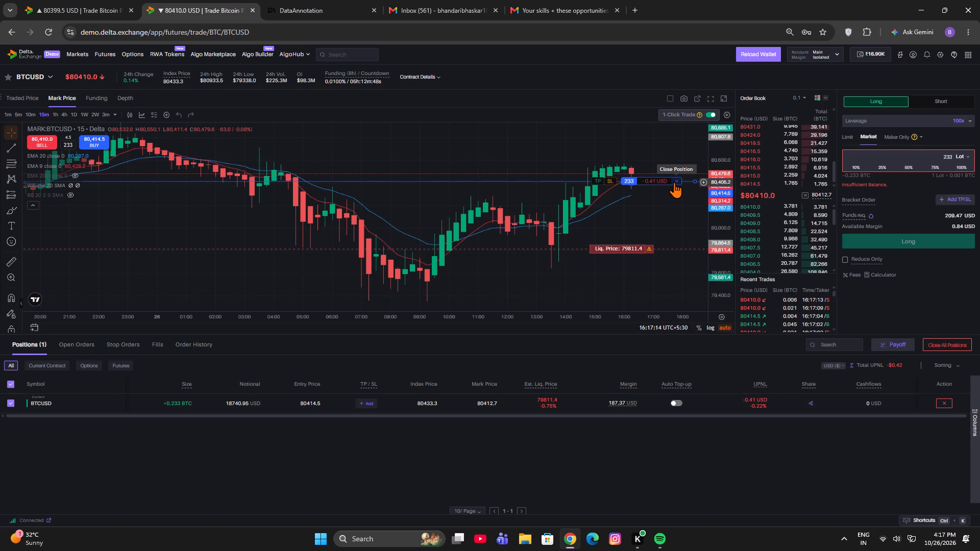
scroll(673, 198, "up", 5)
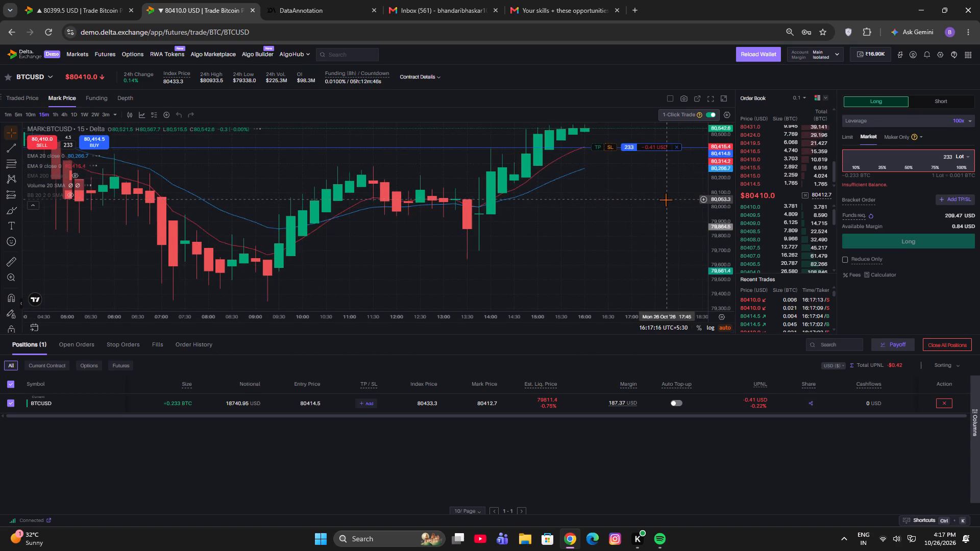
left_click_drag(658, 180, 644, 209)
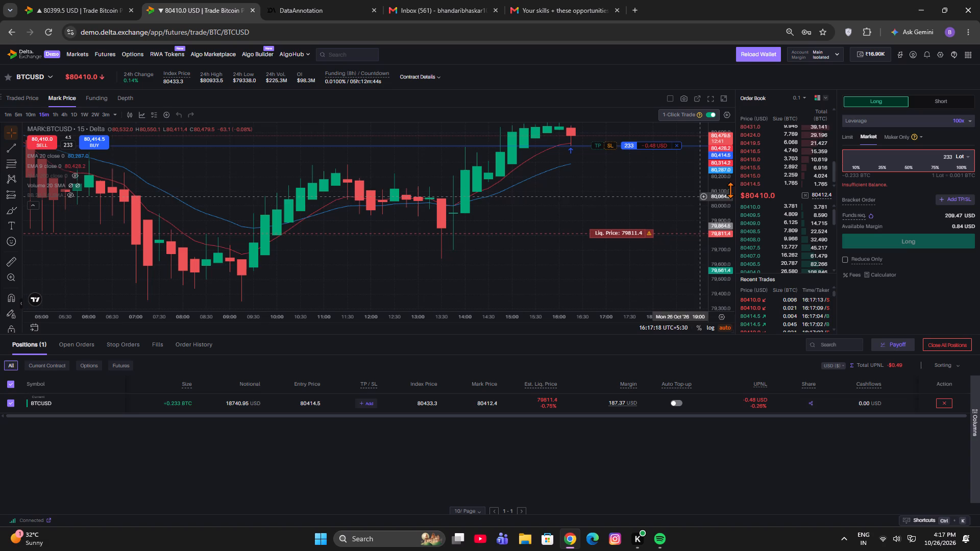
scroll(740, 181, "up", 8)
left_click_drag(699, 190, 651, 282)
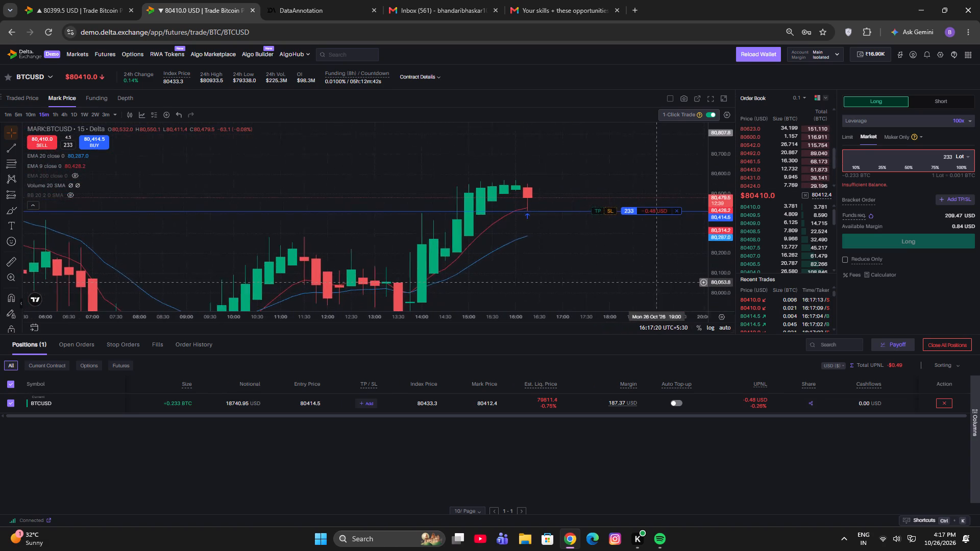
left_click_drag(651, 282, 600, 278)
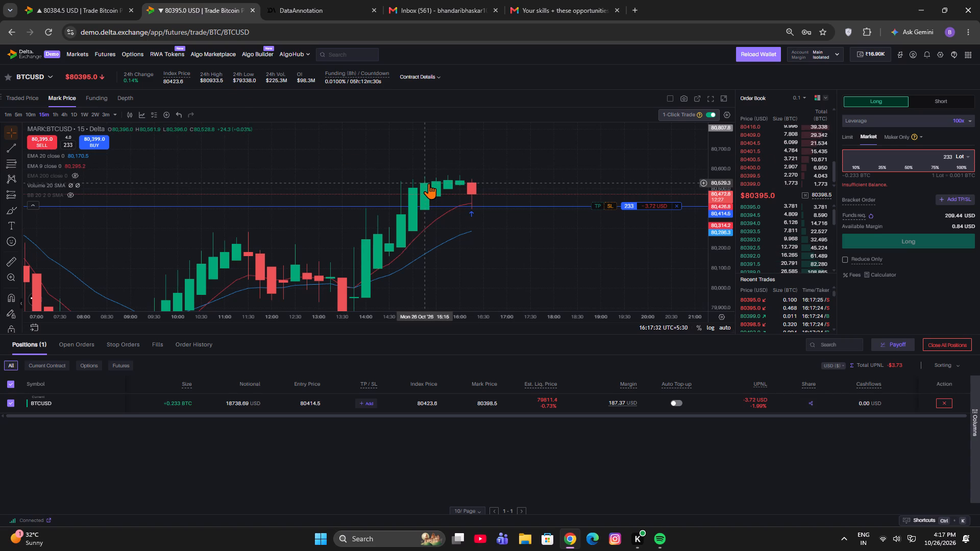
On the live BTCUSD page, stretch the Recent Trades panel downward until it extends well below the chart.
left_click(66, 0)
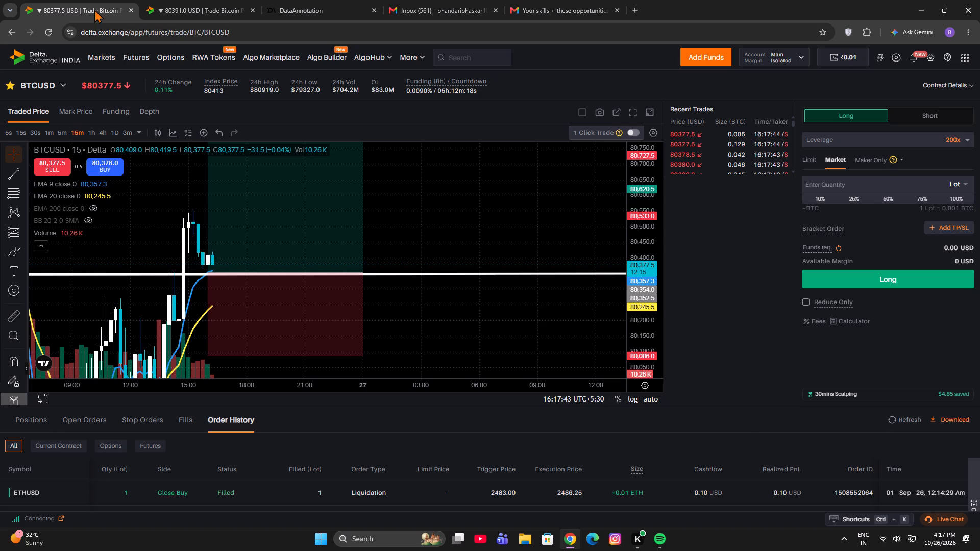
left_click_drag(795, 175, 795, 180)
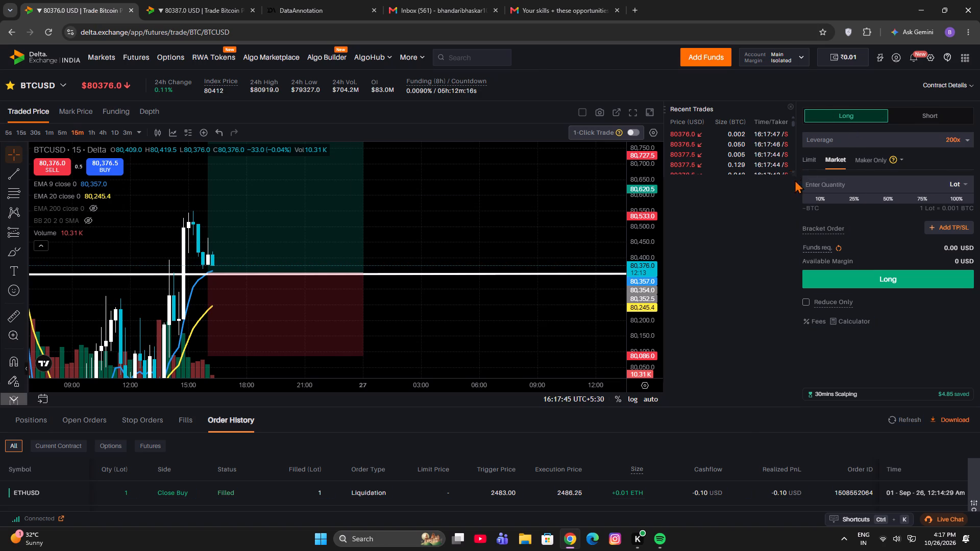
left_click_drag(795, 180, 798, 464)
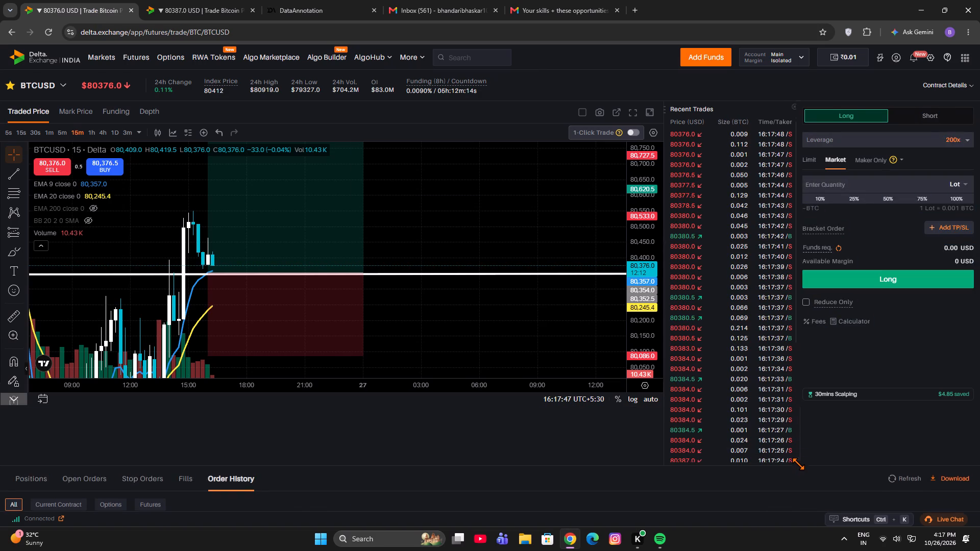
left_click_drag(798, 464, 790, 533)
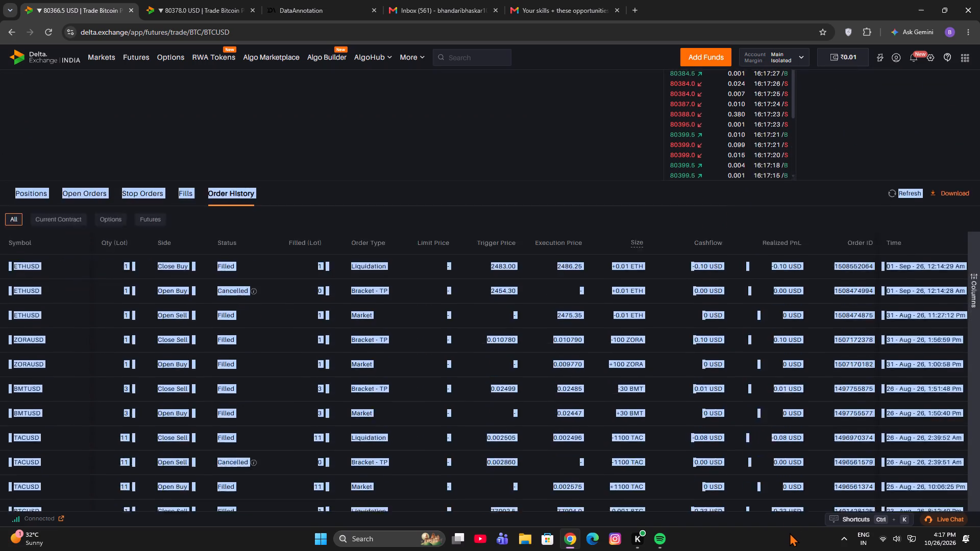
left_click_drag(790, 533, 764, 136)
scroll(851, 236, "up", 6)
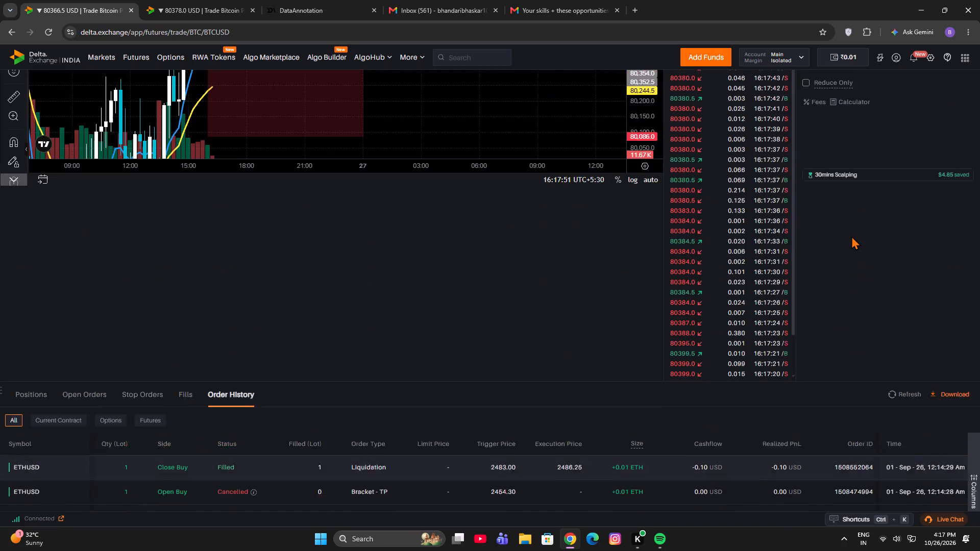
scroll(853, 245, "up", 4)
scroll(797, 338, "down", 2)
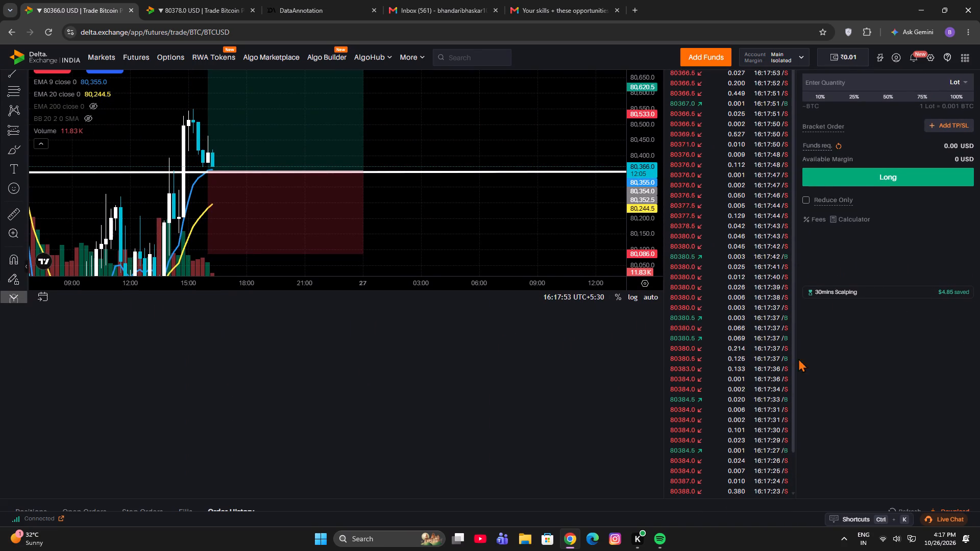
left_click_drag(793, 497, 791, 369)
scroll(790, 366, "up", 5)
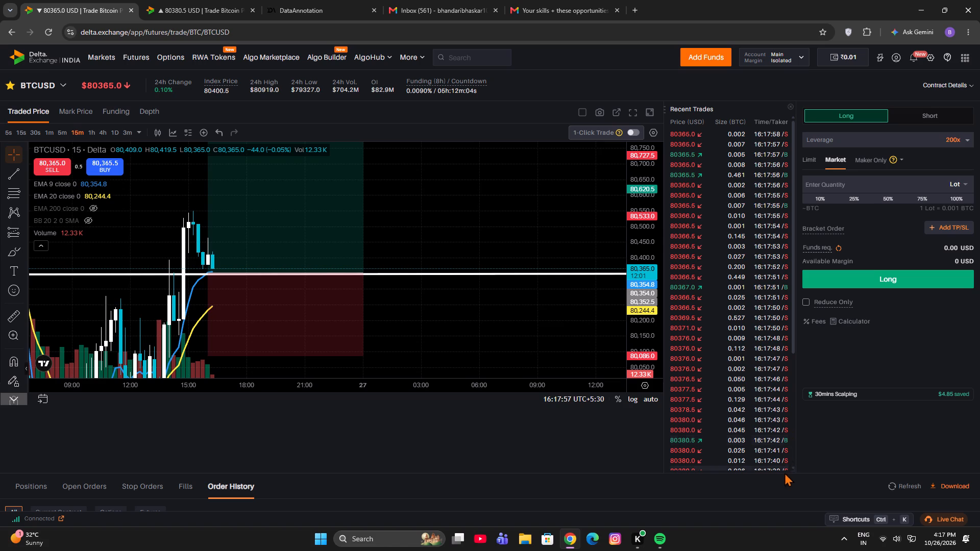
left_click_drag(791, 467, 795, 480)
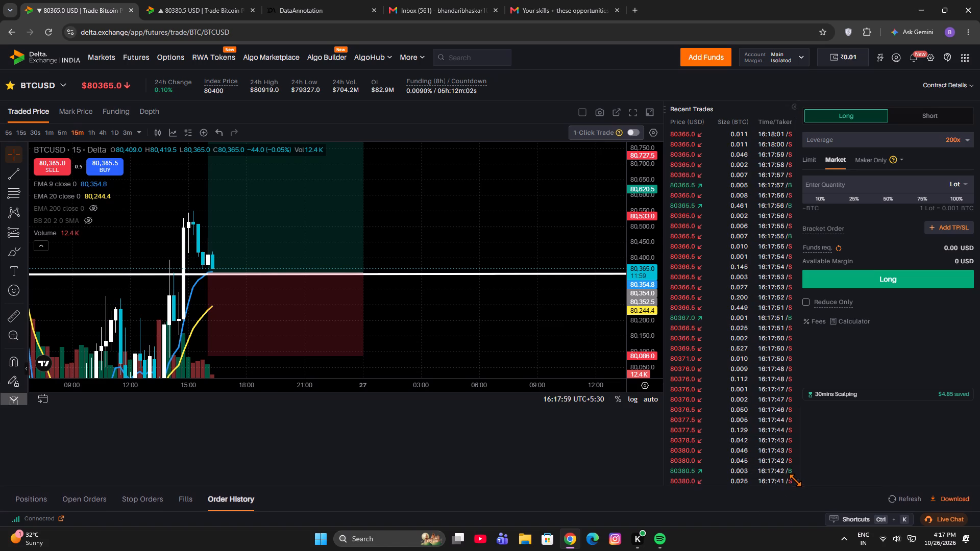
left_click_drag(795, 480, 795, 496)
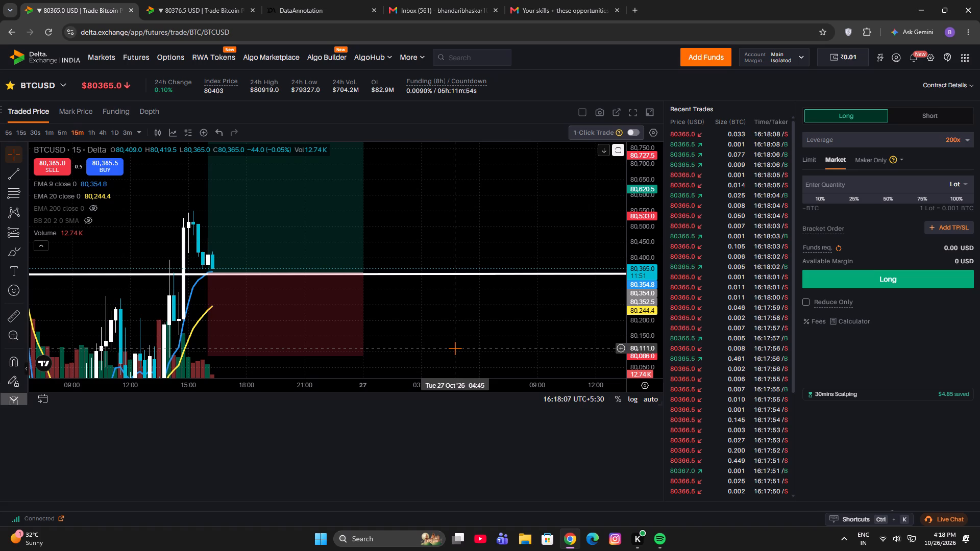
Return to the demo BTCUSD page and close the open 233-lot long position.
left_click(228, 0)
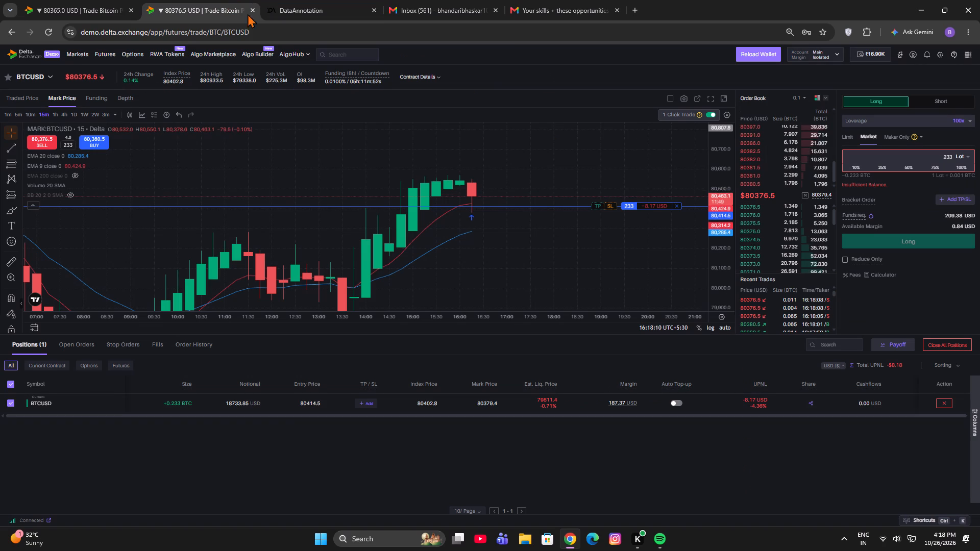
left_click(679, 207)
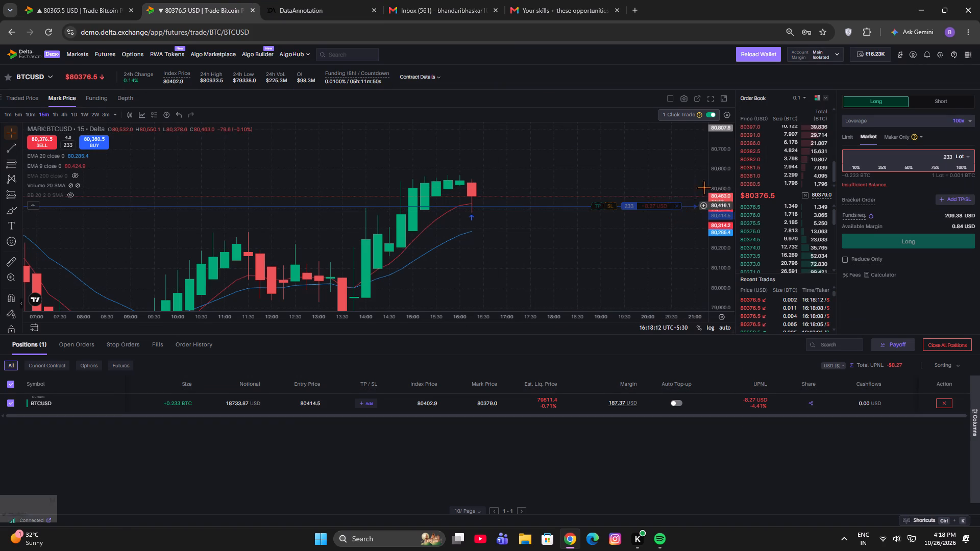
Open a 199-lot BTCUSD short position at market using 100% of the available margin.
left_click(946, 105)
left_click(963, 168)
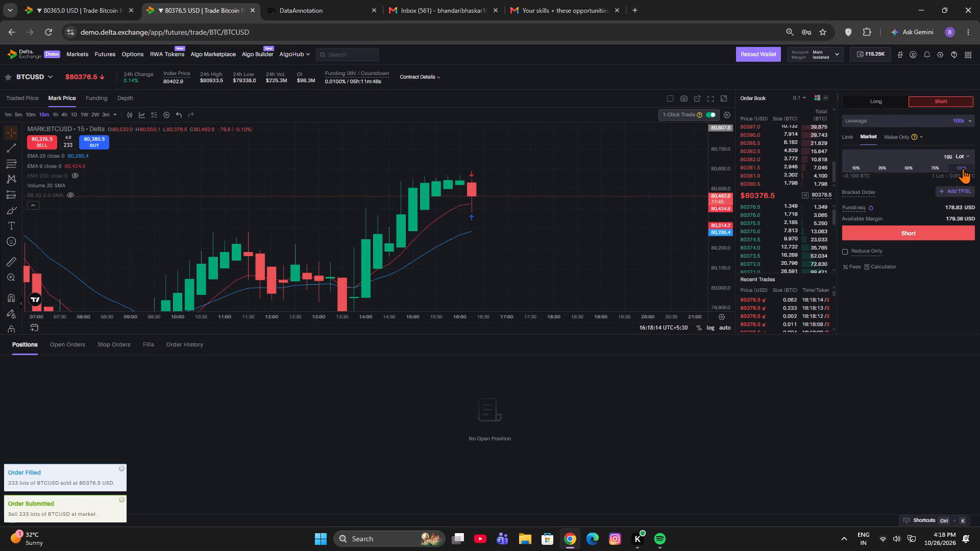
left_click(958, 216)
left_click(956, 229)
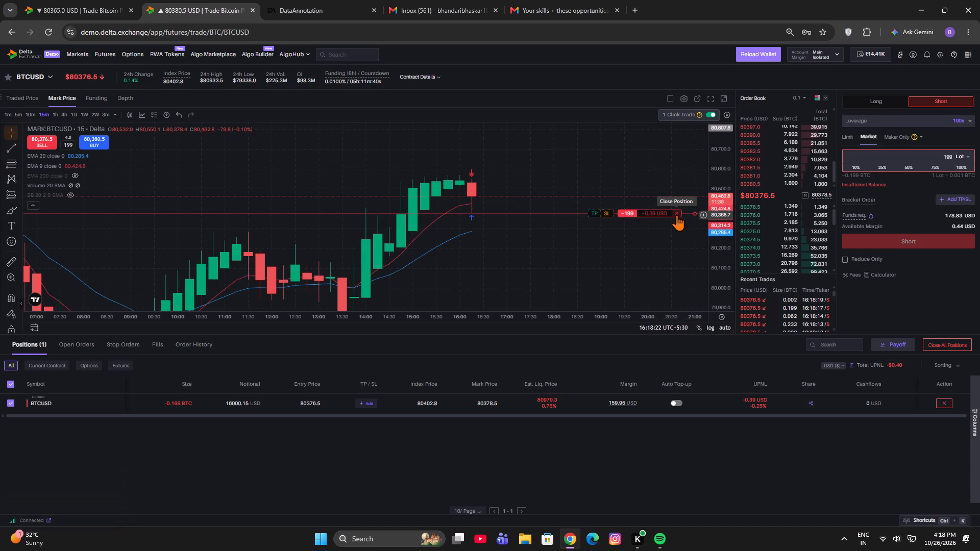
Set the demo BTCUSD chart to the 1-minute timeframe.
left_click(4, 110)
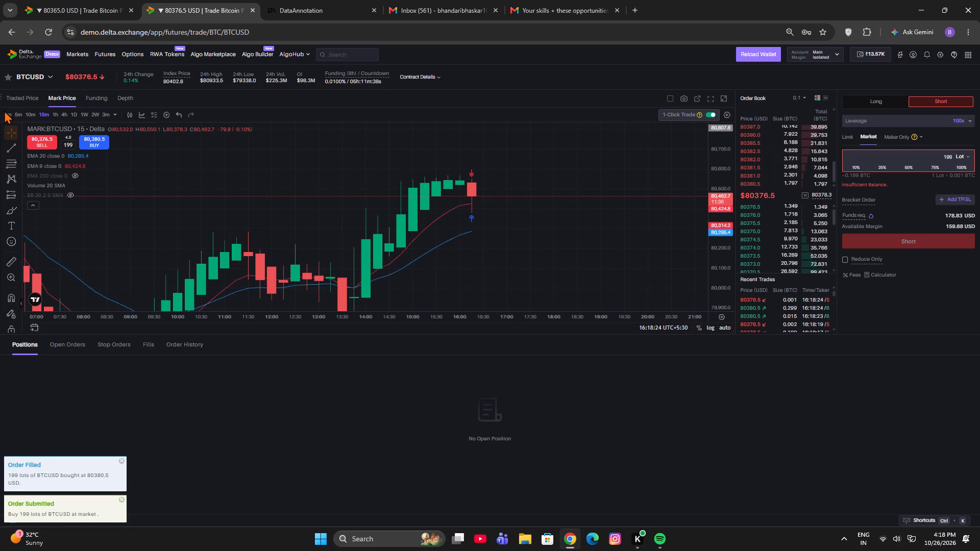
left_click(7, 115)
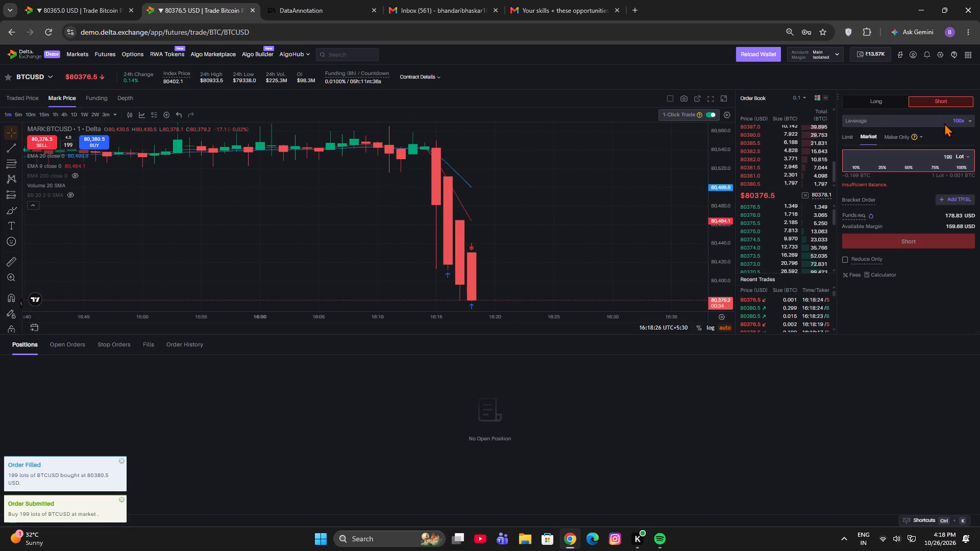
Open a 177-lot BTCUSD short position at market, again using 100% of the available margin.
left_click(961, 165)
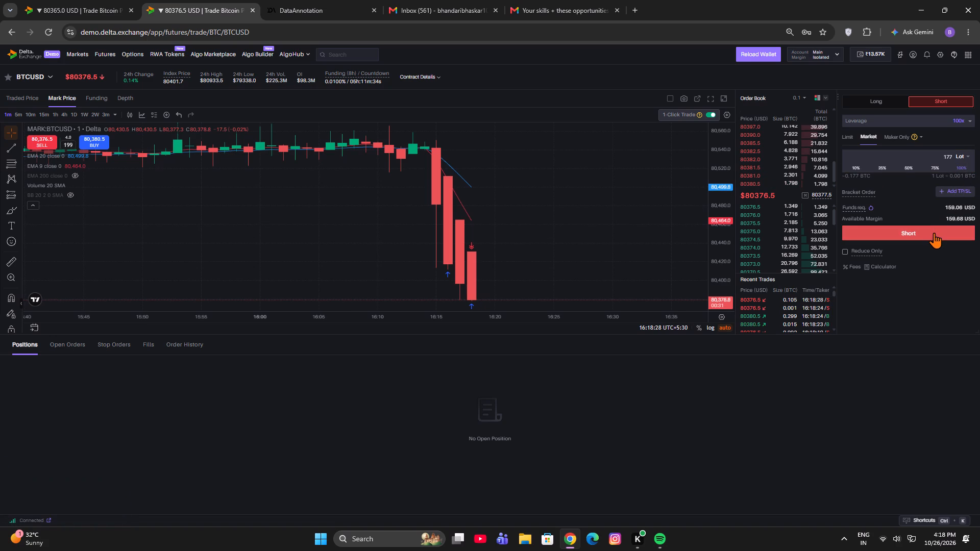
left_click(934, 233)
Set a take-profit at 79715.3 USD on the open 177-lot BTCUSD short position in the demo chart.
left_click_drag(643, 249, 636, 220)
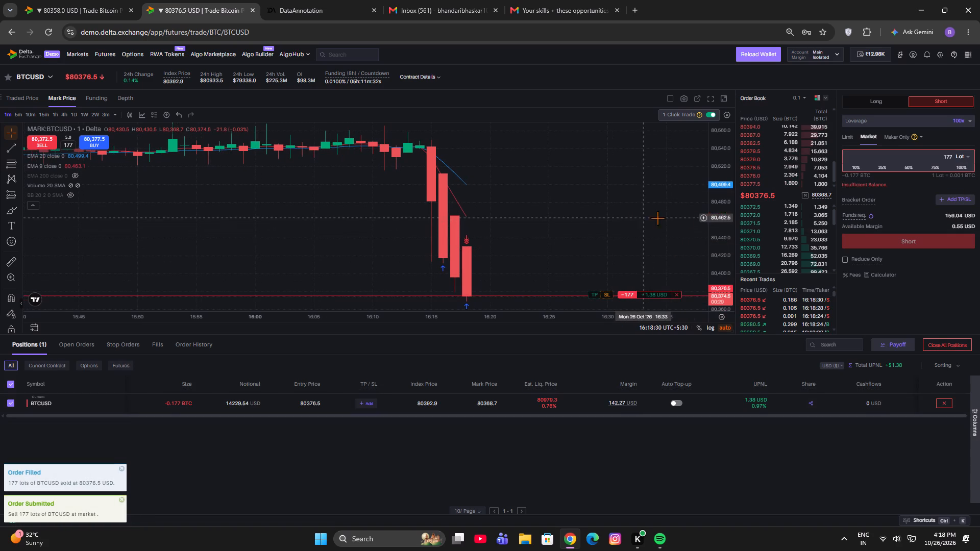
scroll(711, 219, "down", 1)
left_click_drag(659, 246, 620, 154)
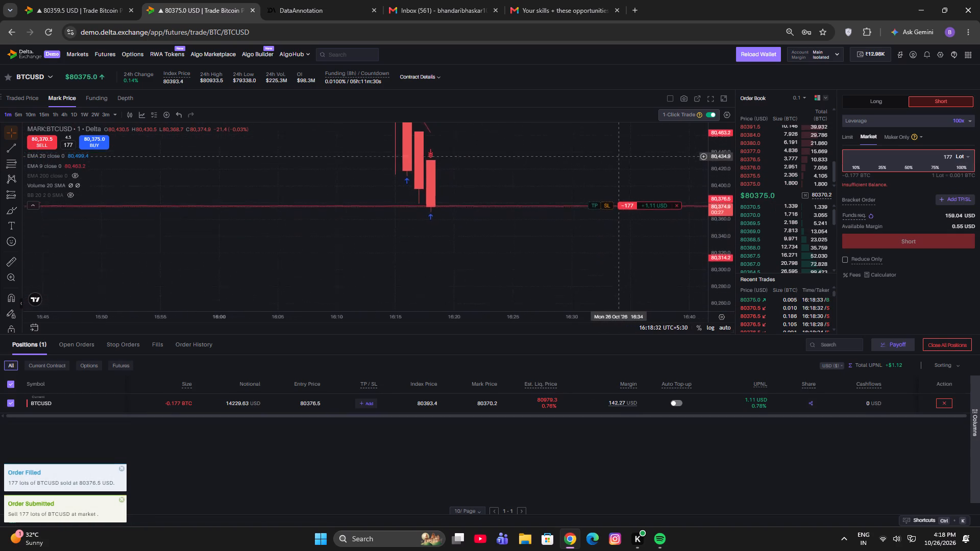
left_click_drag(620, 154, 617, 139)
scroll(627, 195, "down", 4)
scroll(724, 158, "down", 7)
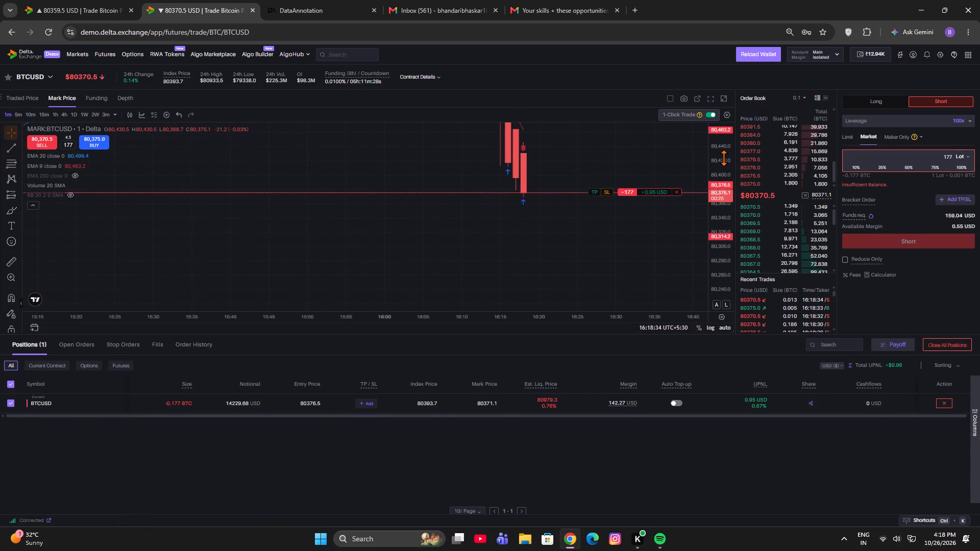
scroll(724, 158, "down", 16)
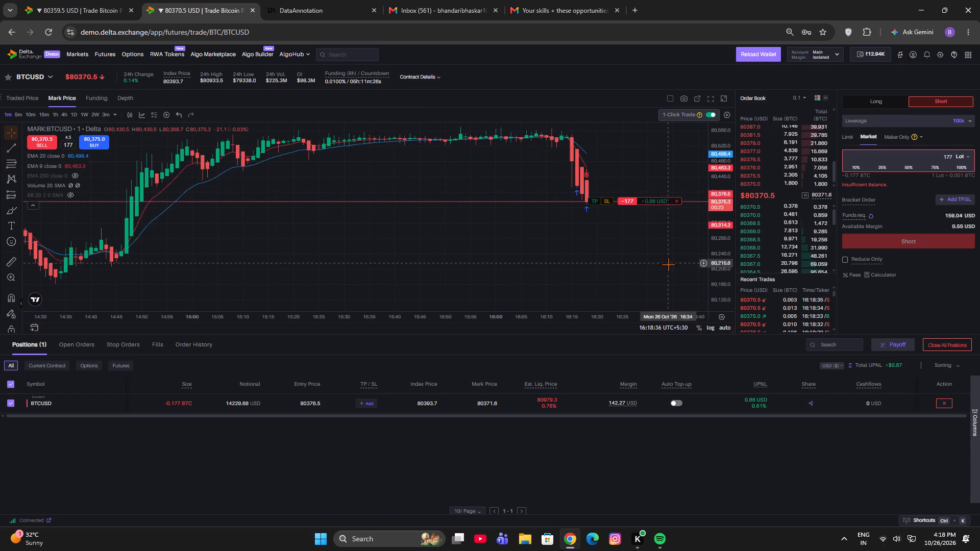
scroll(668, 261, "down", 5)
left_click_drag(668, 255, 649, 167)
scroll(650, 169, "down", 4)
scroll(722, 170, "down", 17)
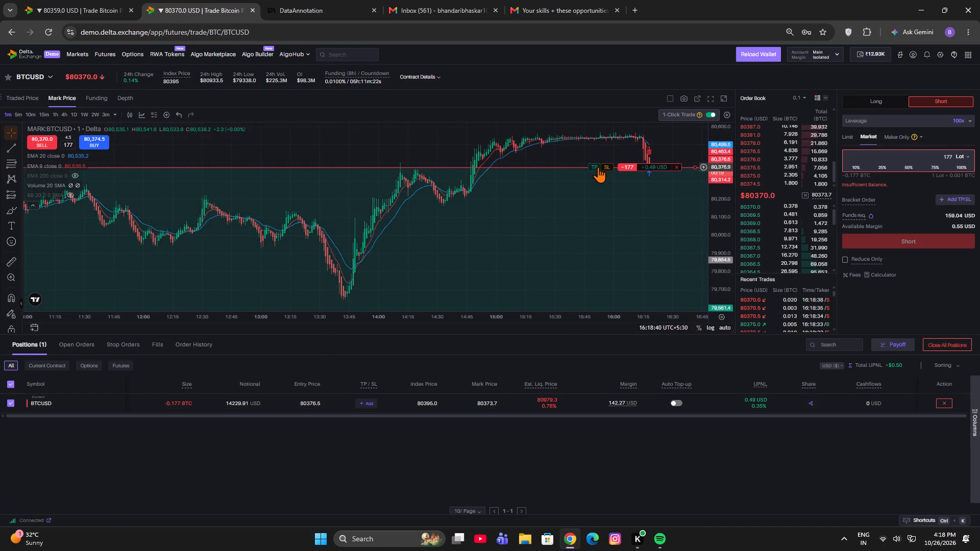
left_click_drag(598, 166, 598, 281)
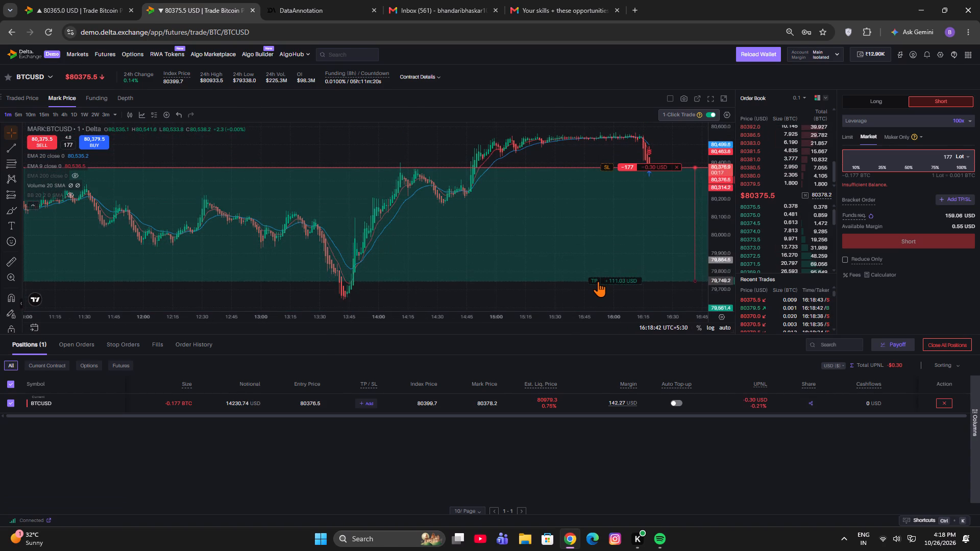
left_click_drag(598, 281, 600, 287)
Examine the demo chart's earlier price action around the take-profit level and the short position's entry.
scroll(600, 263, "down", 4)
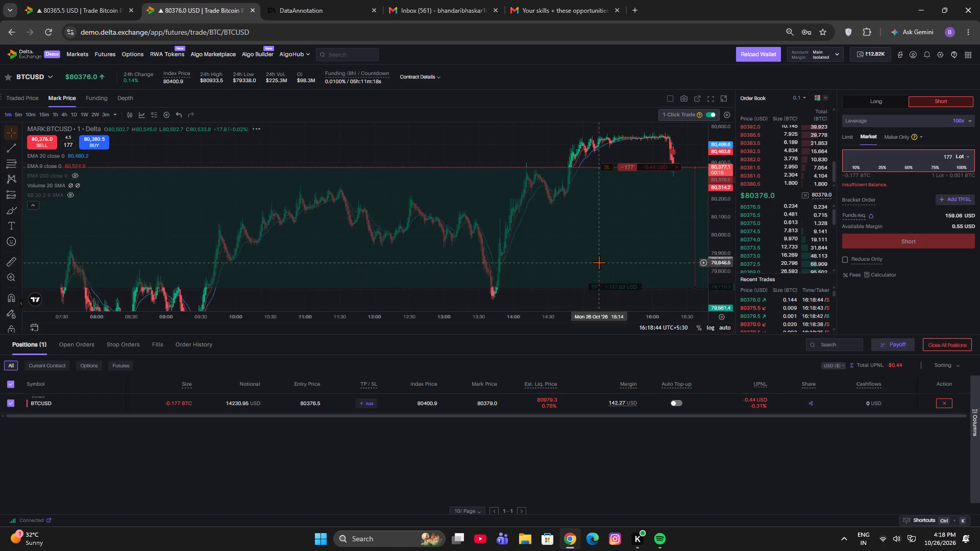
scroll(599, 262, "down", 2)
left_click_drag(434, 281, 405, 202)
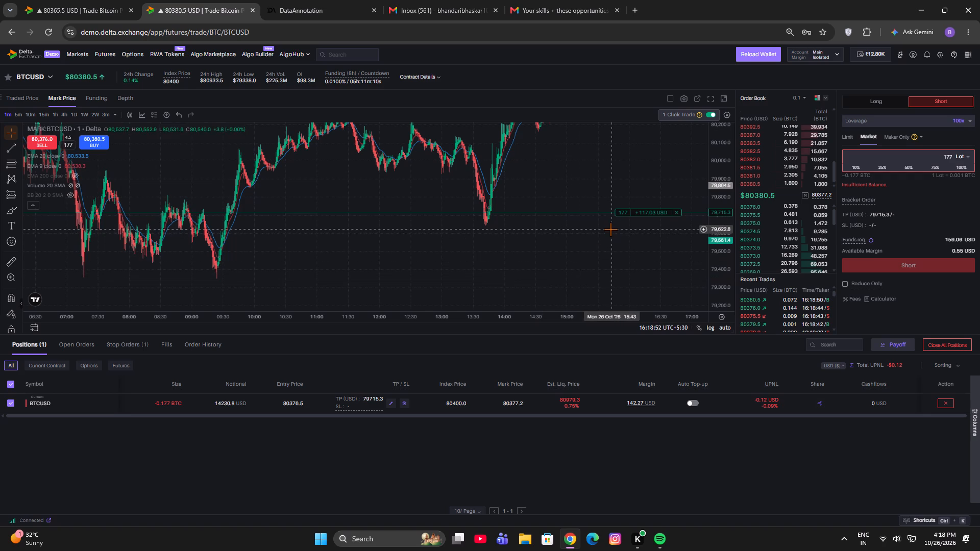
scroll(610, 229, "up", 4)
left_click_drag(650, 195, 622, 298)
scroll(693, 197, "up", 14)
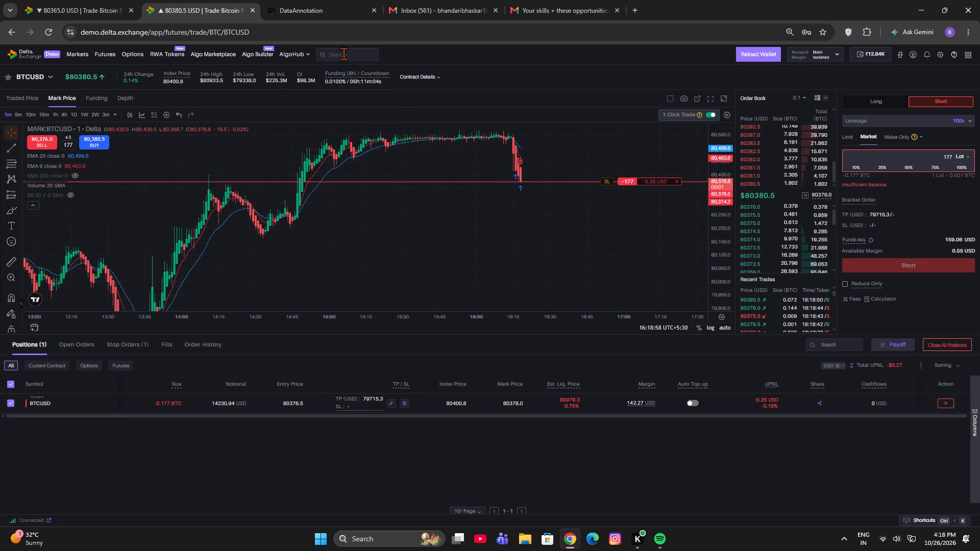
Compare the live BTCUSD chart with the demo's traded price and mark price charts, ending on the demo's mark price.
left_click(72, 0)
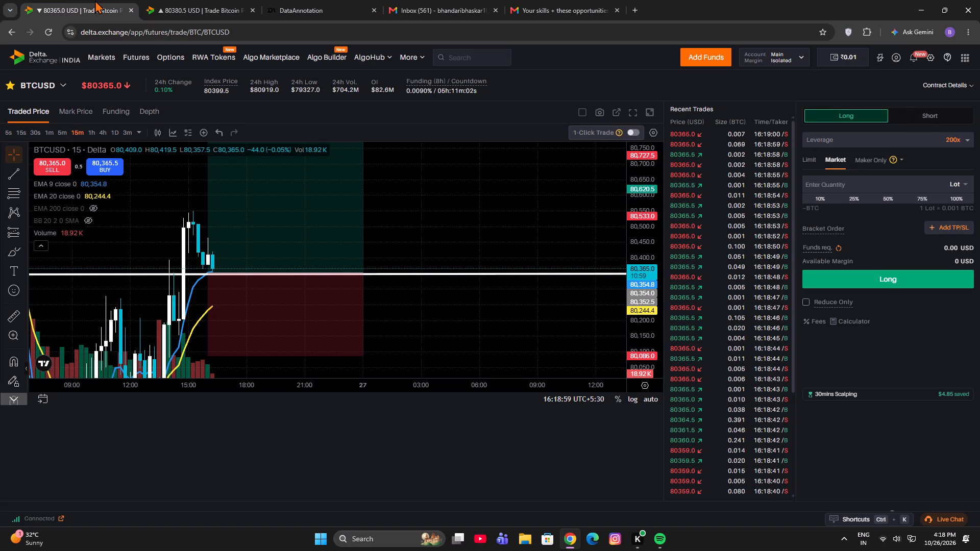
left_click(225, 0)
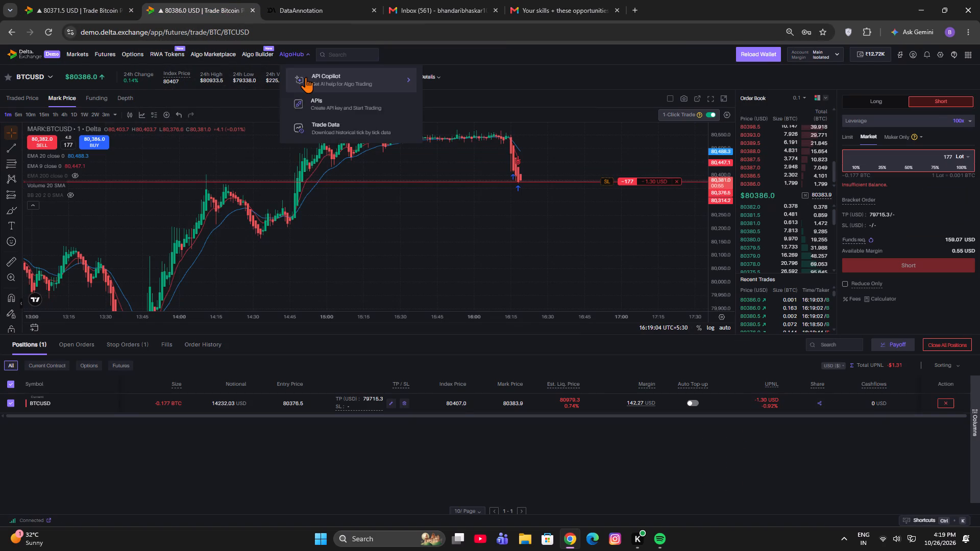
left_click(27, 98)
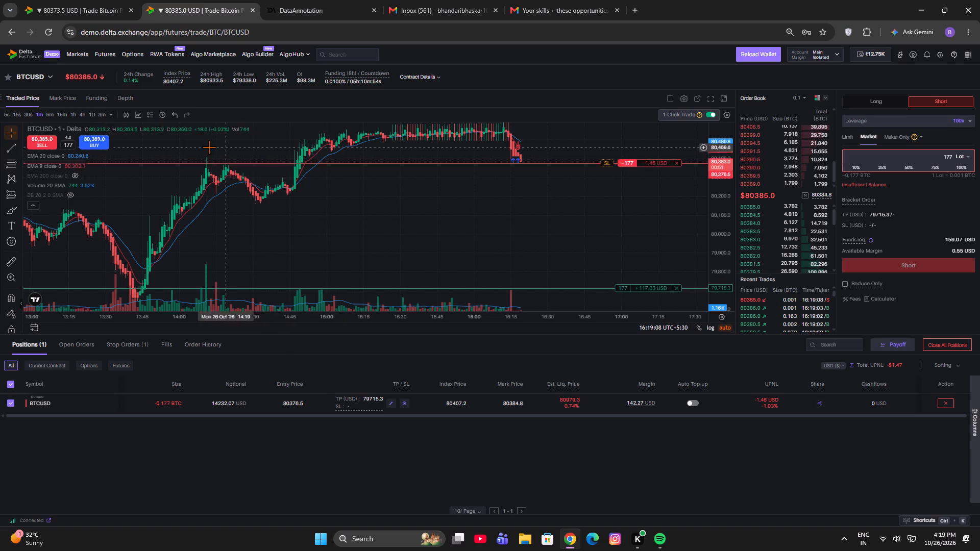
left_click(56, 93)
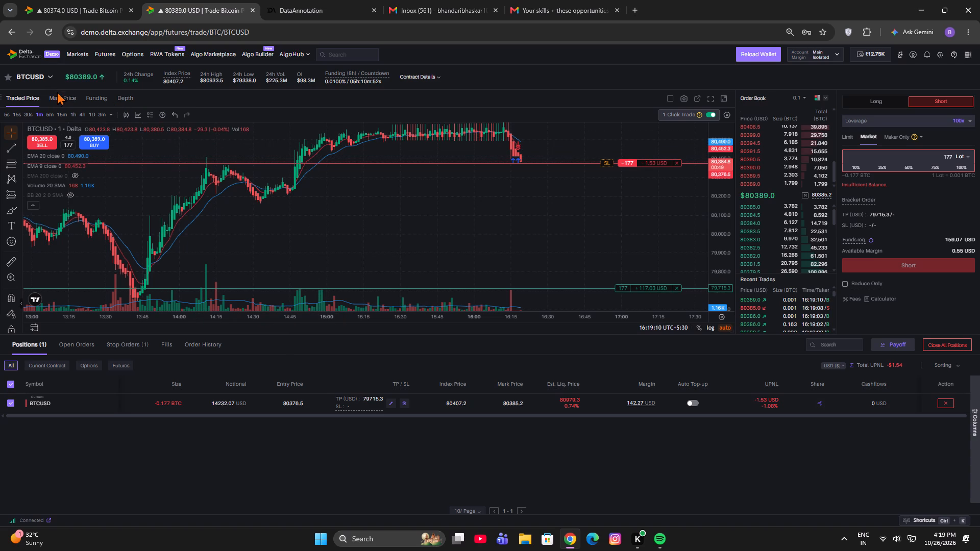
left_click(63, 98)
scroll(408, 205, "up", 4)
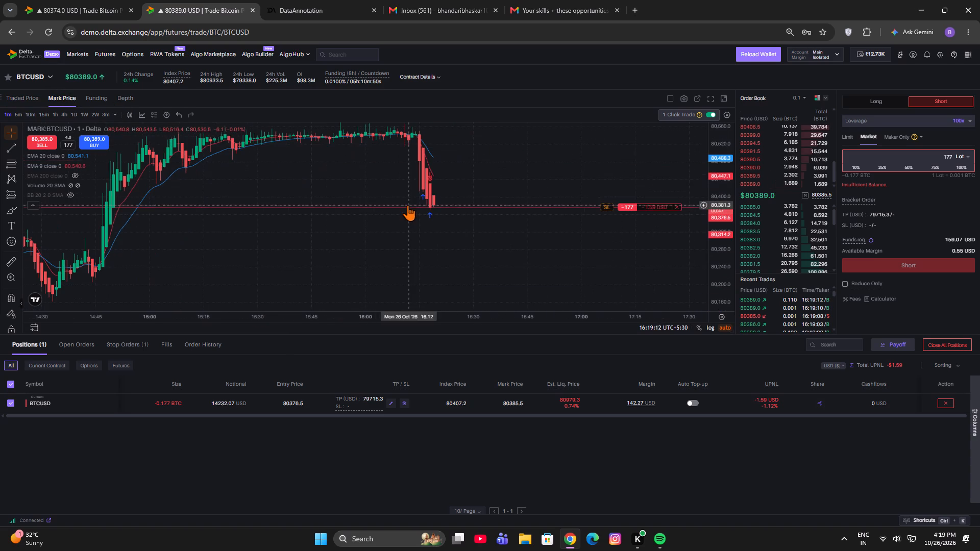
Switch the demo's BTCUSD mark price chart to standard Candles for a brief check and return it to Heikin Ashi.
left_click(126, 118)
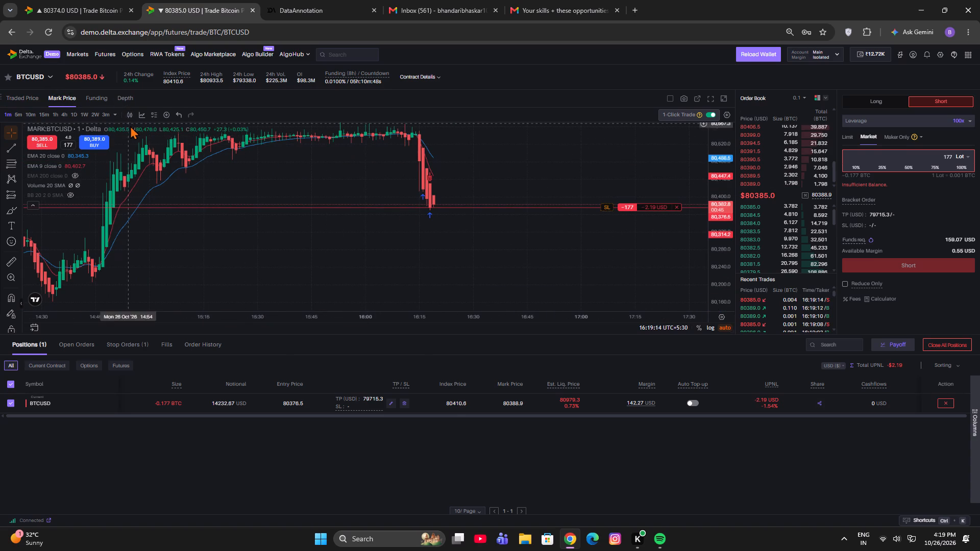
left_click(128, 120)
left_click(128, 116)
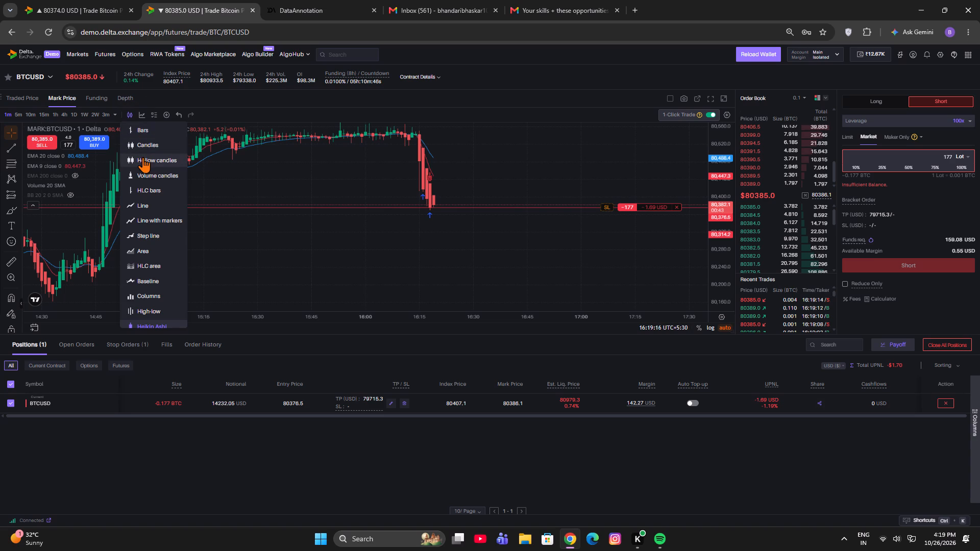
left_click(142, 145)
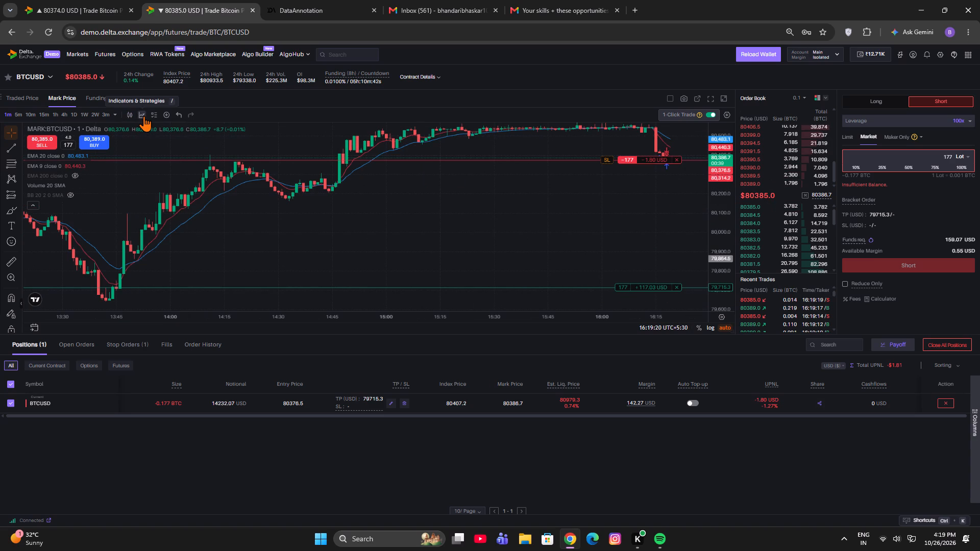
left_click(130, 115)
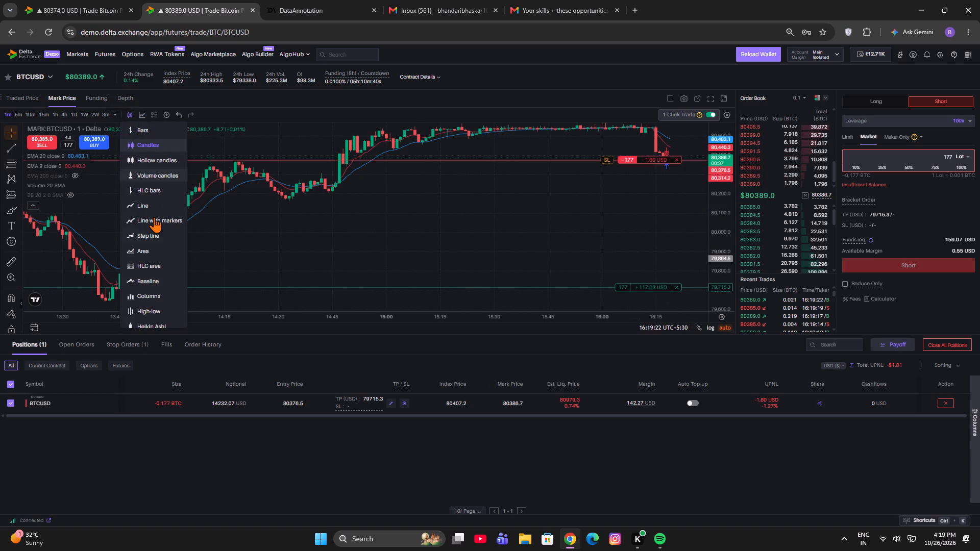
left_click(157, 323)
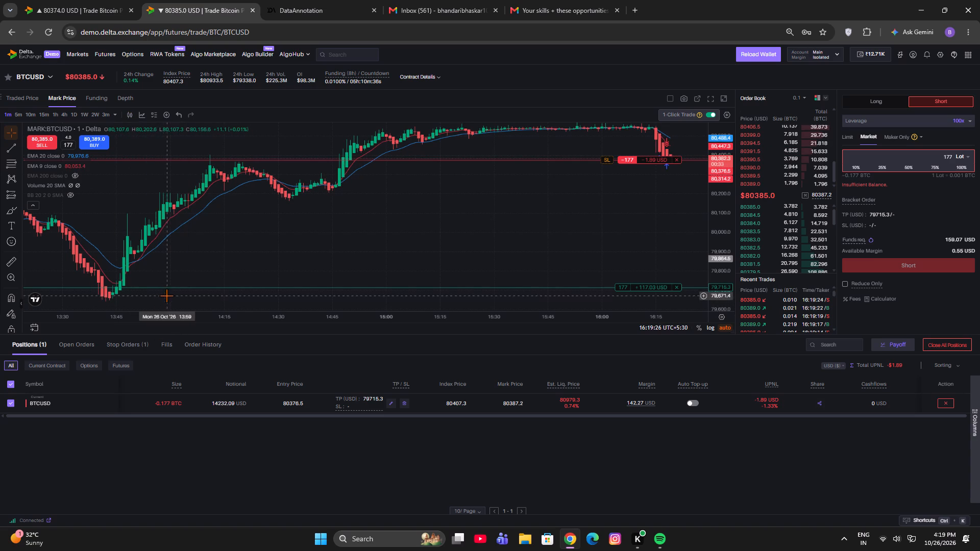